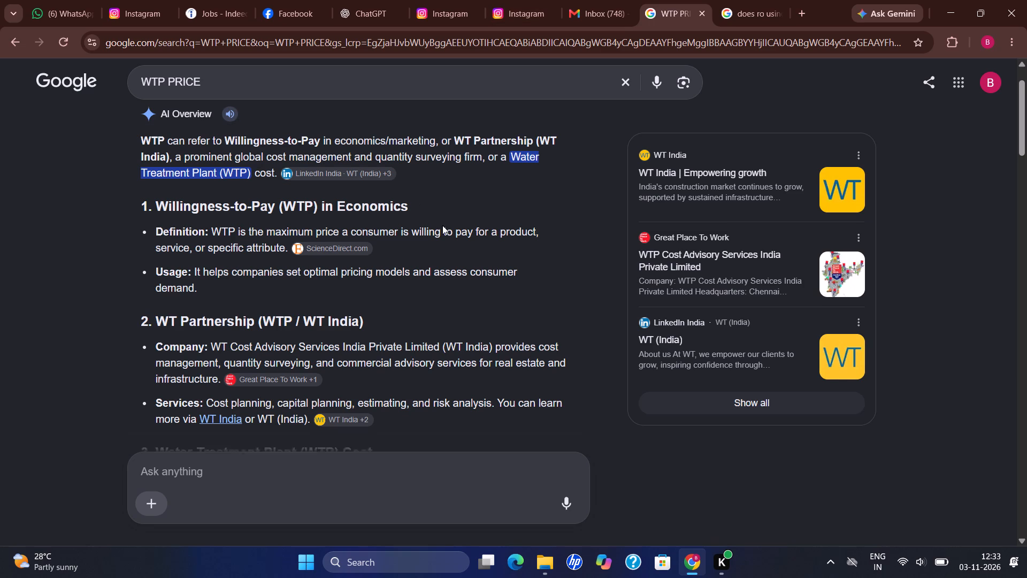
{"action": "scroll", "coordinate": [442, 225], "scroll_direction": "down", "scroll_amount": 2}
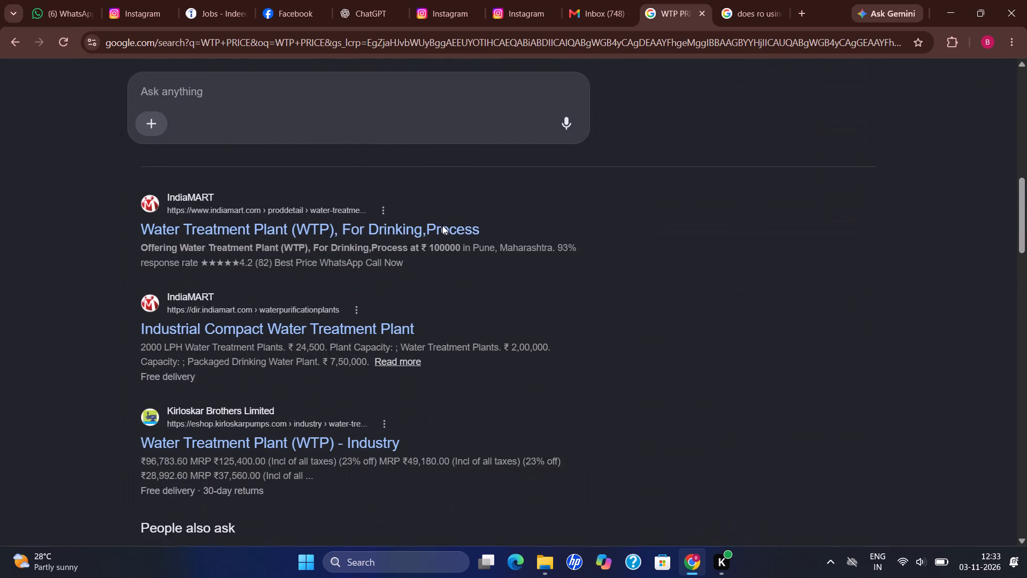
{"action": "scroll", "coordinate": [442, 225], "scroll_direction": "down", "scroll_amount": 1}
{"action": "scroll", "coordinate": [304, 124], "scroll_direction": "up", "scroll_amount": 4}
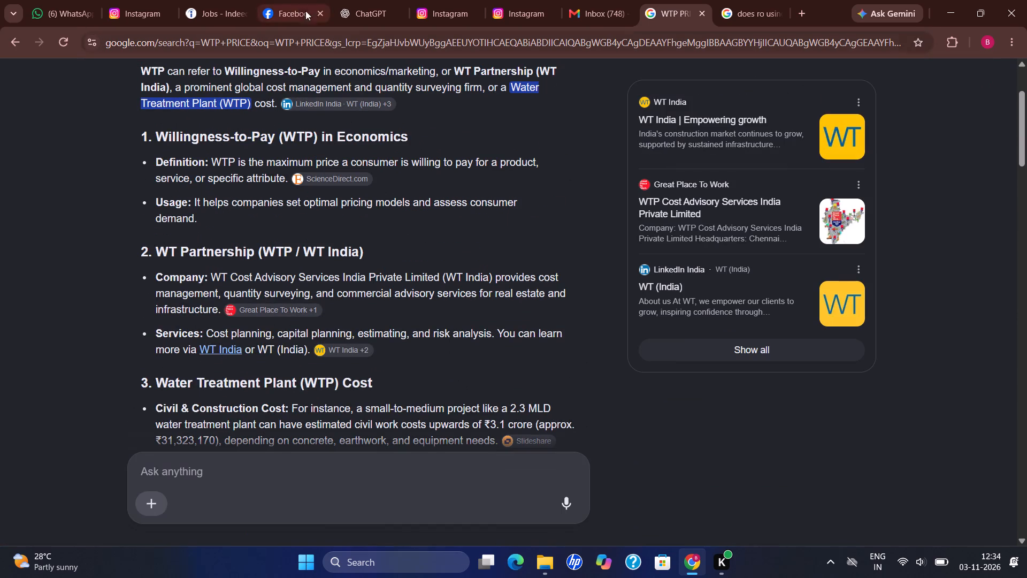
Search the web for "ETP CATALOGUE FOR CLIENS".
{"action": "double_click", "coordinate": [271, 47]}
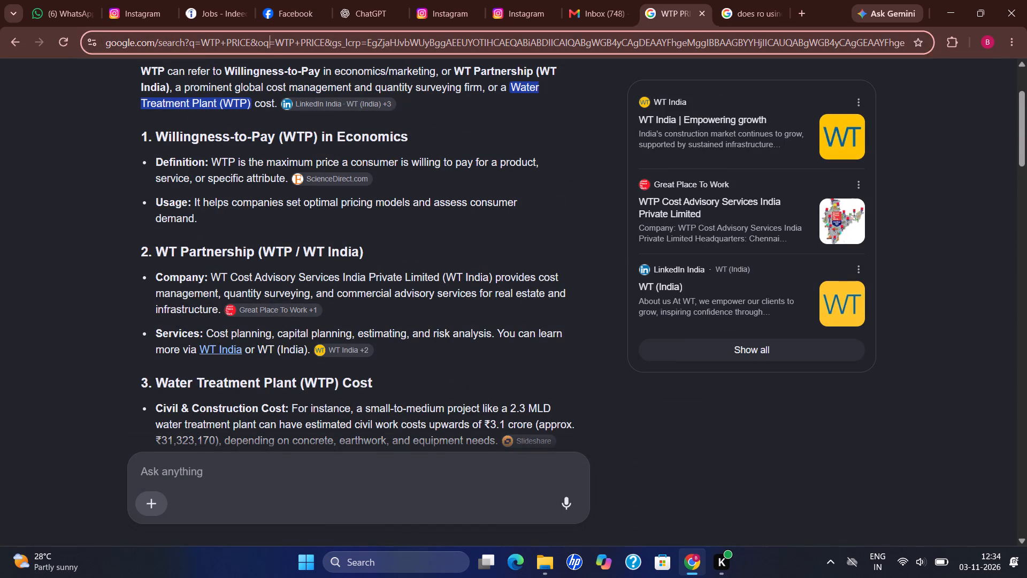
{"action": "type", "text": "ETP CATALOGUE FOR L"}
{"action": "key", "text": "BackSpace"}
{"action": "type", "text": "CLIENS"}
{"action": "key", "text": "Return"}
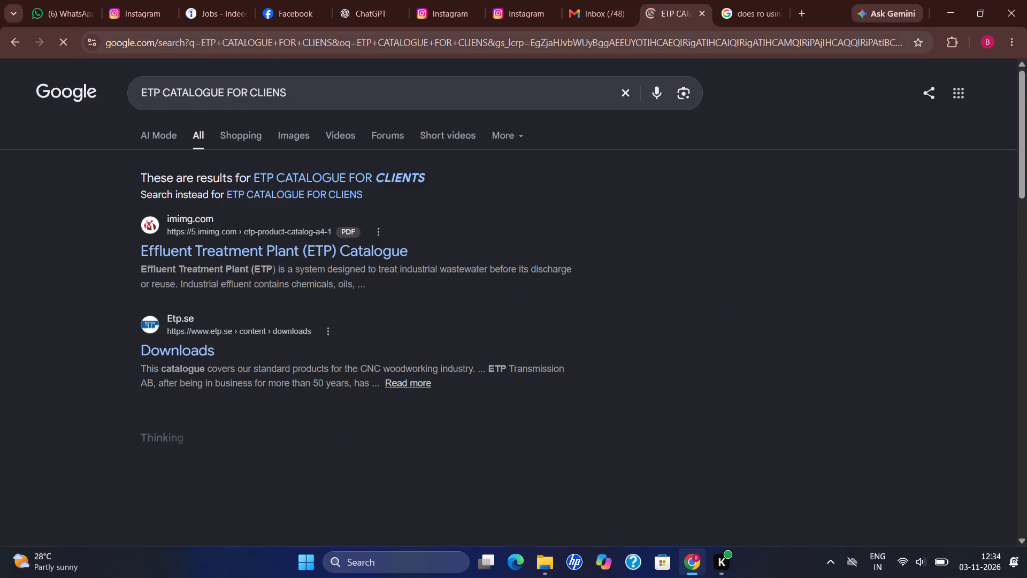
Open the imimg.com PDF result titled Effluent Treatment Plant (ETP) Catalogue.
{"action": "left_click", "coordinate": [219, 235]}
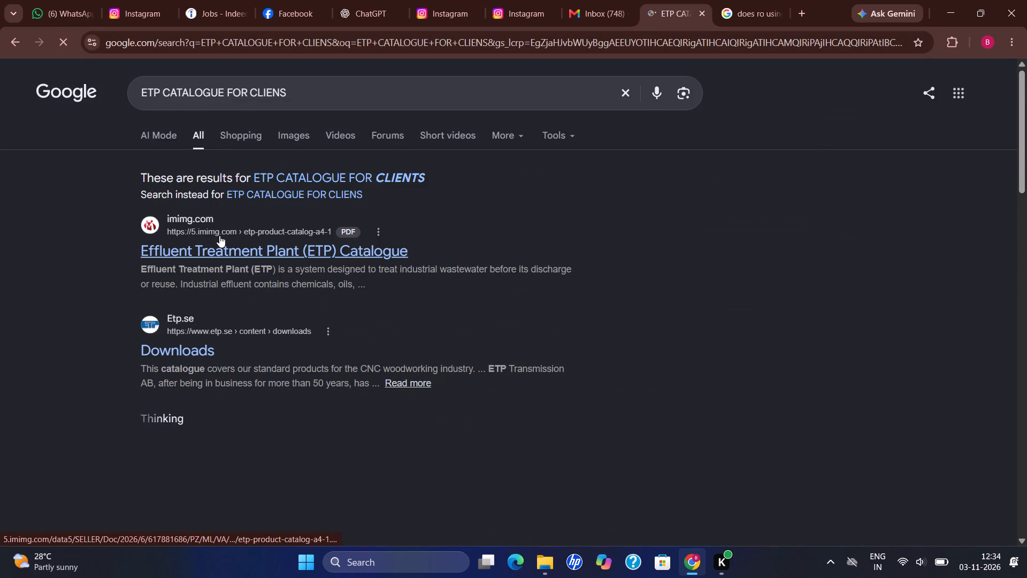
{"action": "left_click", "coordinate": [226, 242]}
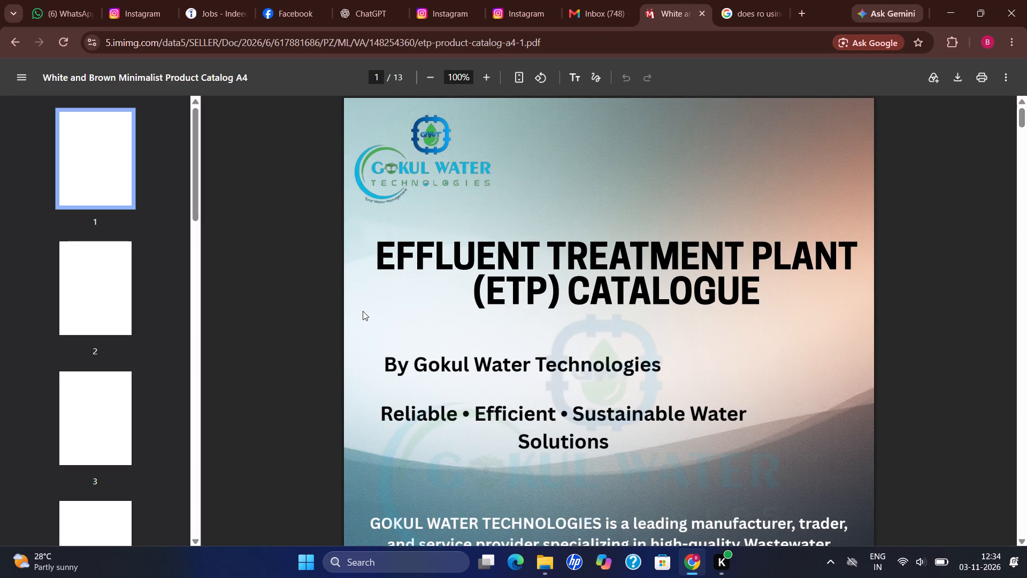
Read the Gokul Water Technologies catalogue's cover, introduction and section on why an ETP is required.
{"action": "scroll", "coordinate": [363, 311], "scroll_direction": "down", "scroll_amount": 3}
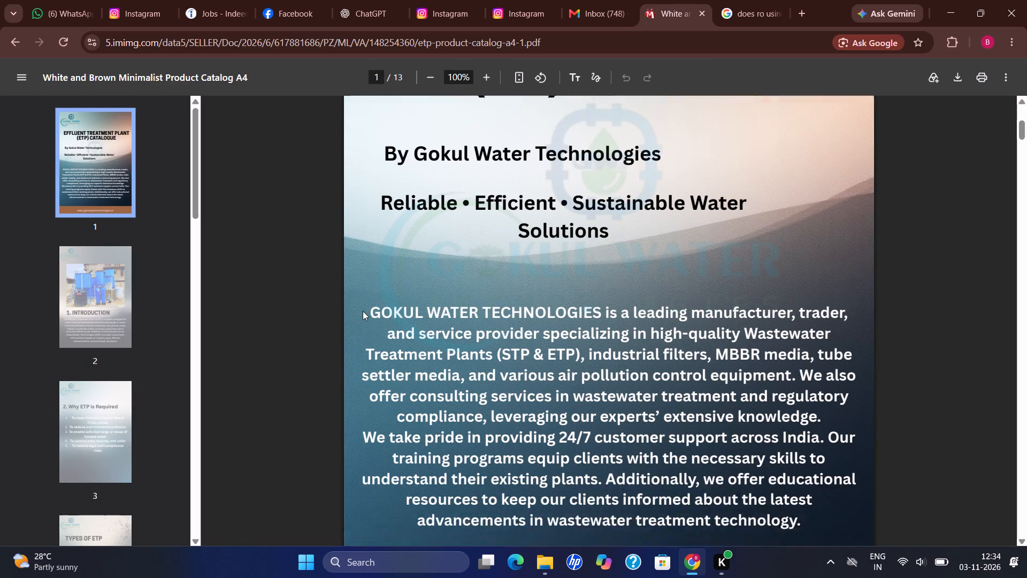
{"action": "scroll", "coordinate": [363, 311], "scroll_direction": "down", "scroll_amount": 4}
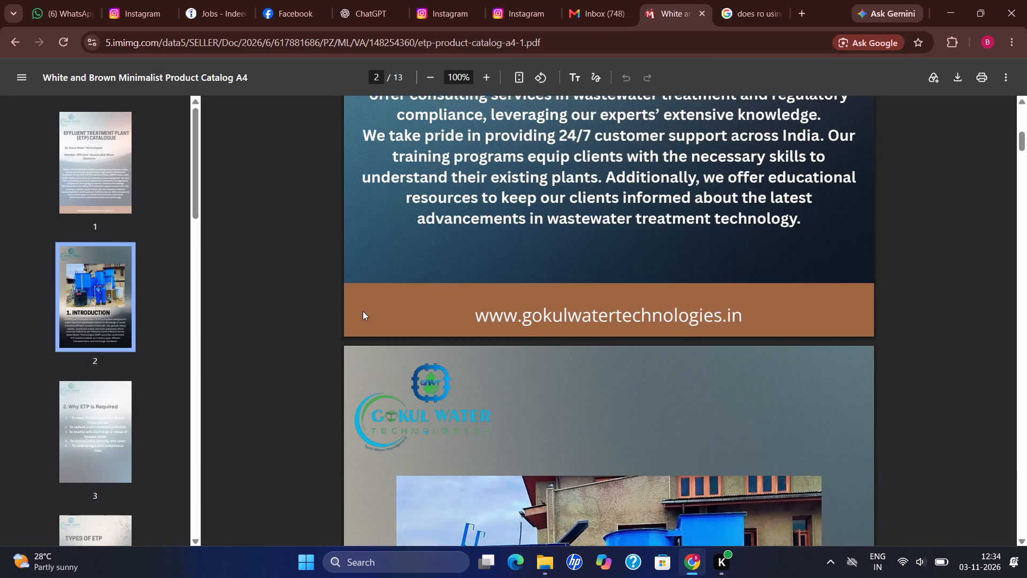
{"action": "scroll", "coordinate": [363, 311], "scroll_direction": "down", "scroll_amount": 2}
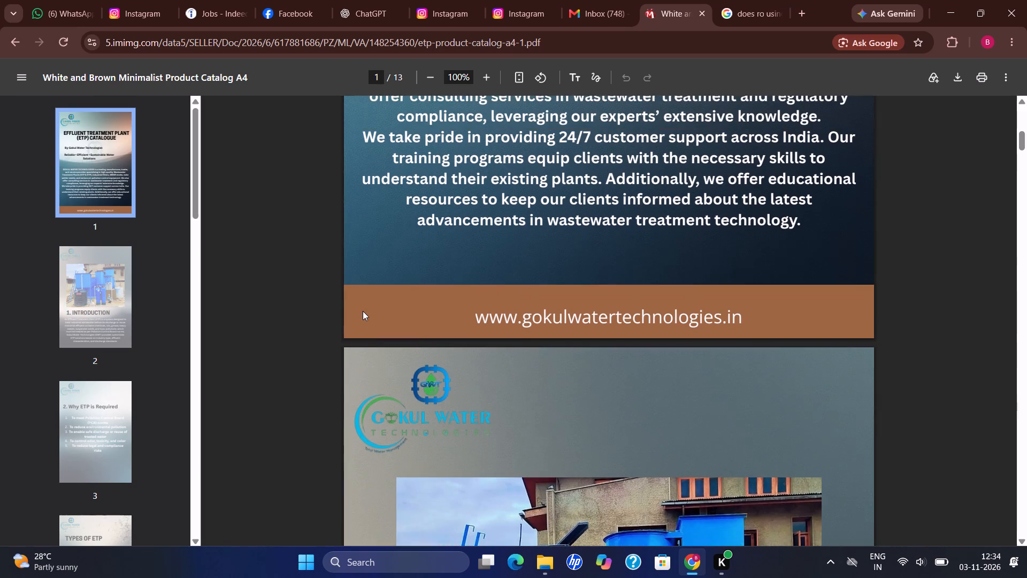
{"action": "scroll", "coordinate": [363, 311], "scroll_direction": "down", "scroll_amount": 5}
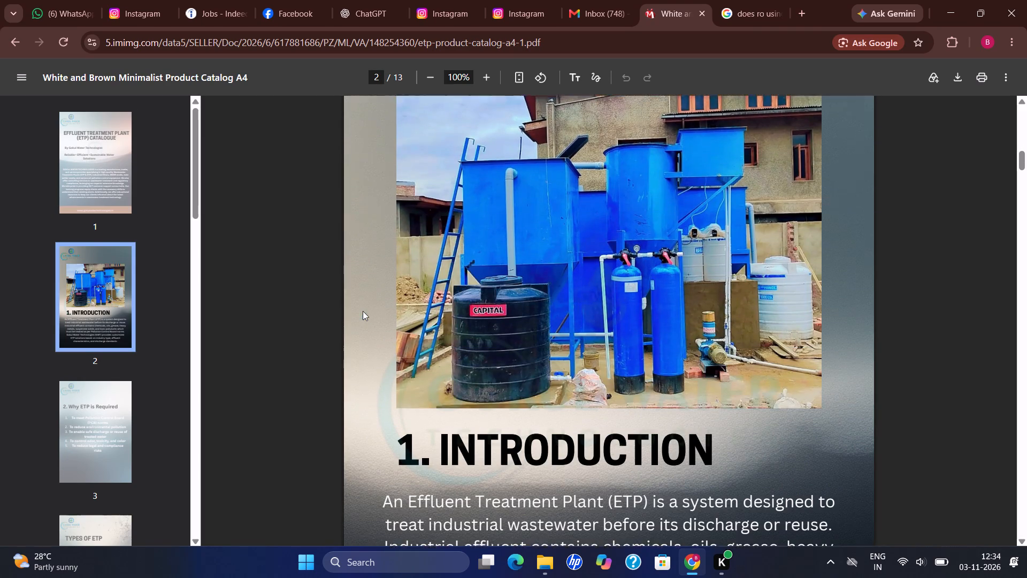
{"action": "scroll", "coordinate": [363, 311], "scroll_direction": "down", "scroll_amount": 3}
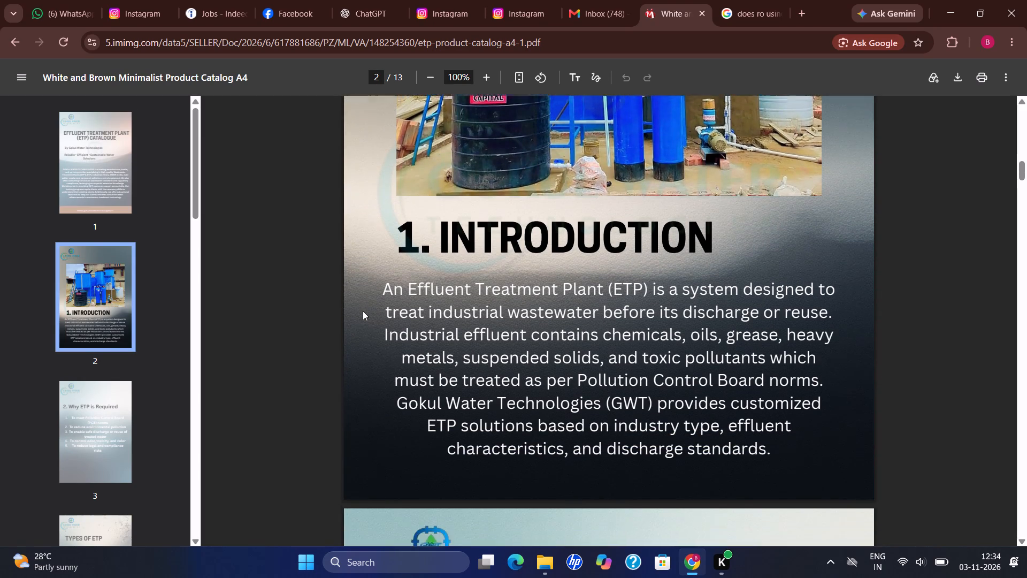
{"action": "scroll", "coordinate": [363, 311], "scroll_direction": "down", "scroll_amount": 3}
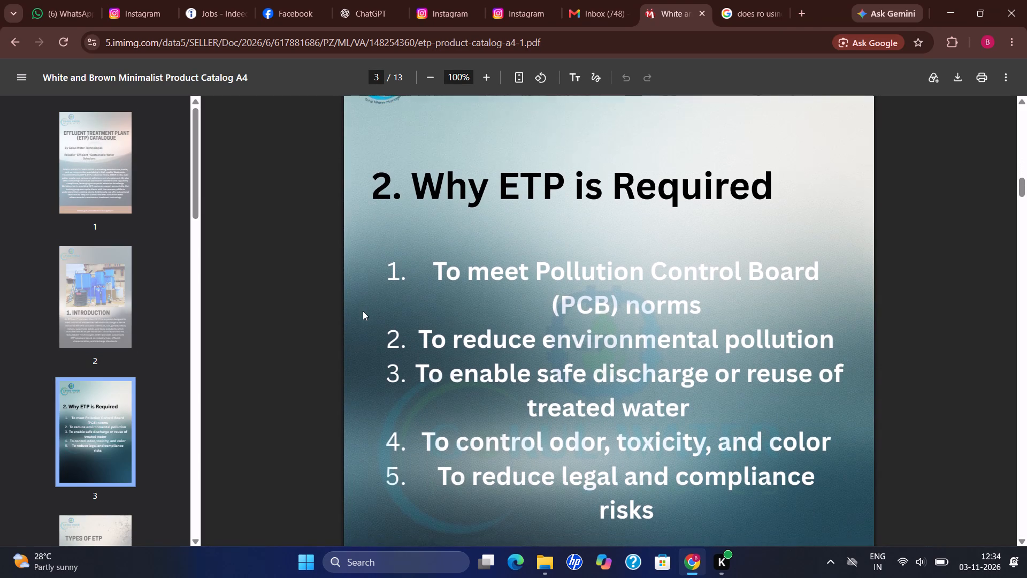
{"action": "scroll", "coordinate": [363, 311], "scroll_direction": "down", "scroll_amount": 2}
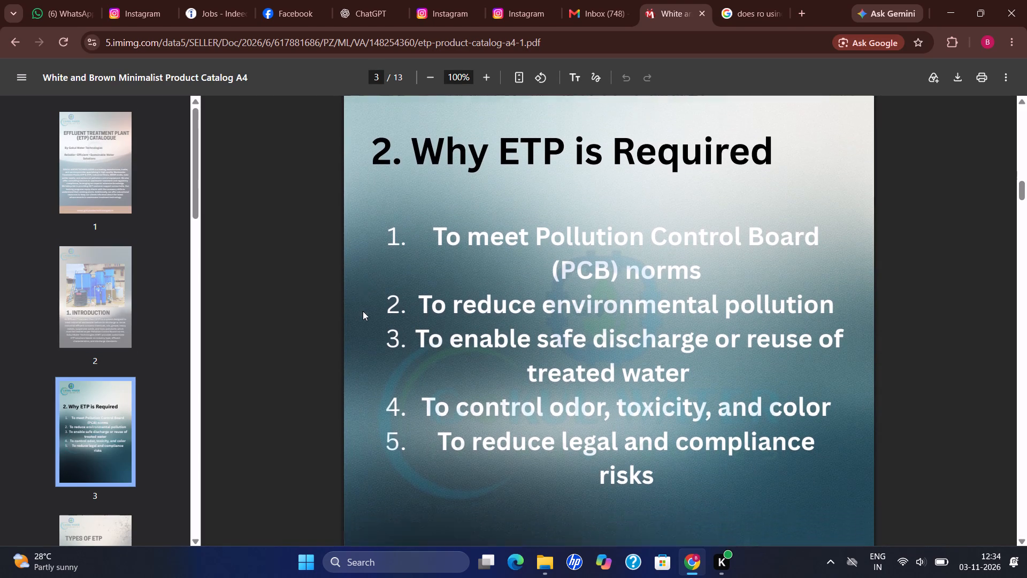
{"action": "scroll", "coordinate": [363, 311], "scroll_direction": "down", "scroll_amount": 6}
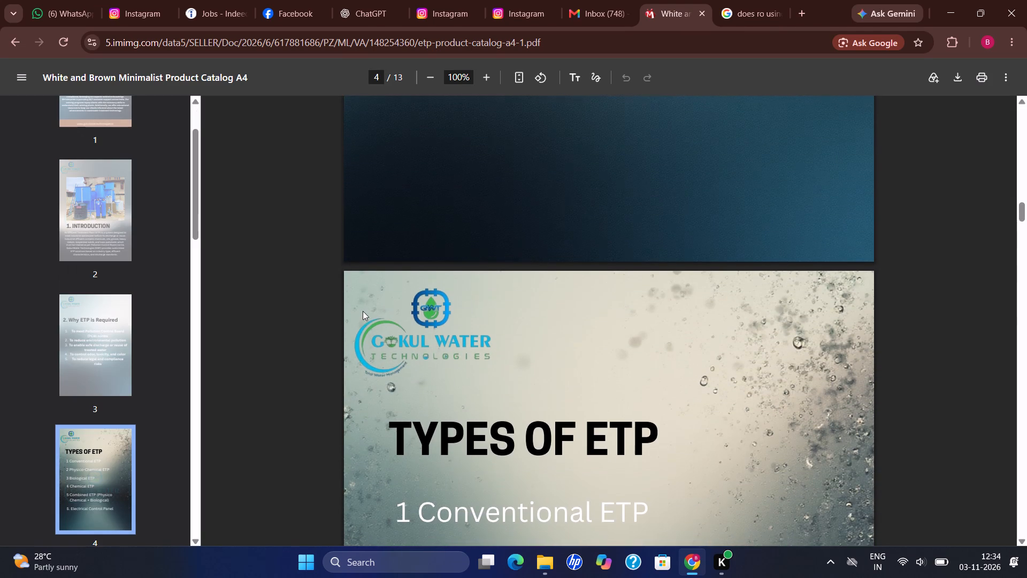
Review the catalogue's pages on the types of ETP, from Conventional ETP through the Zero Liquid Discharge system.
{"action": "scroll", "coordinate": [363, 311], "scroll_direction": "down", "scroll_amount": 4}
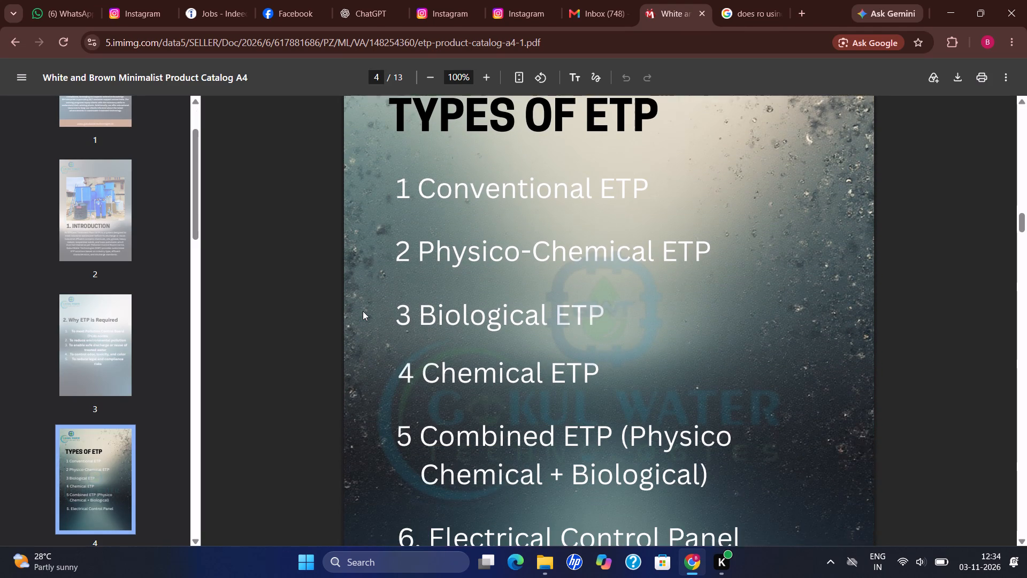
{"action": "scroll", "coordinate": [363, 311], "scroll_direction": "down", "scroll_amount": 5}
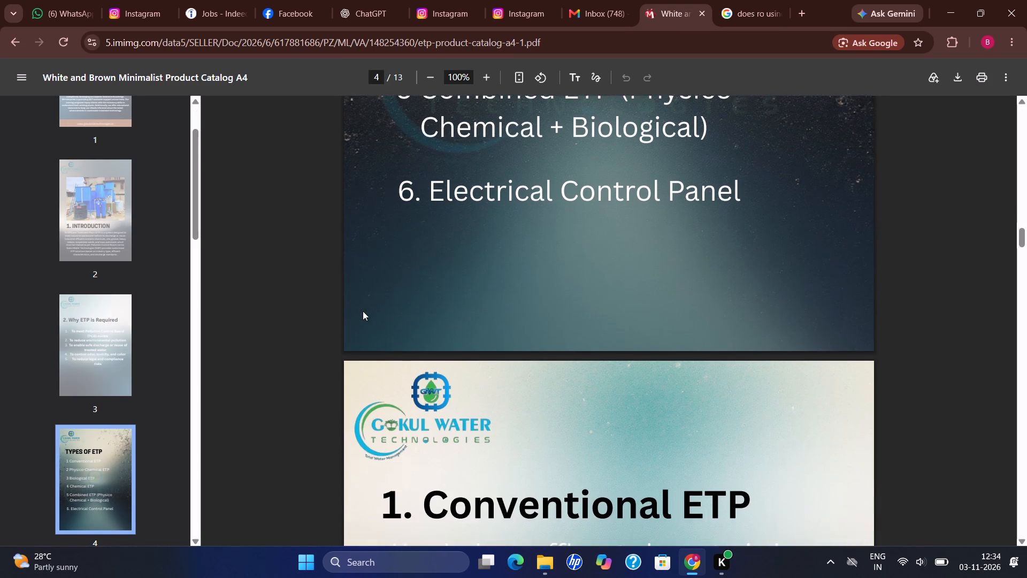
{"action": "scroll", "coordinate": [363, 311], "scroll_direction": "down", "scroll_amount": 4}
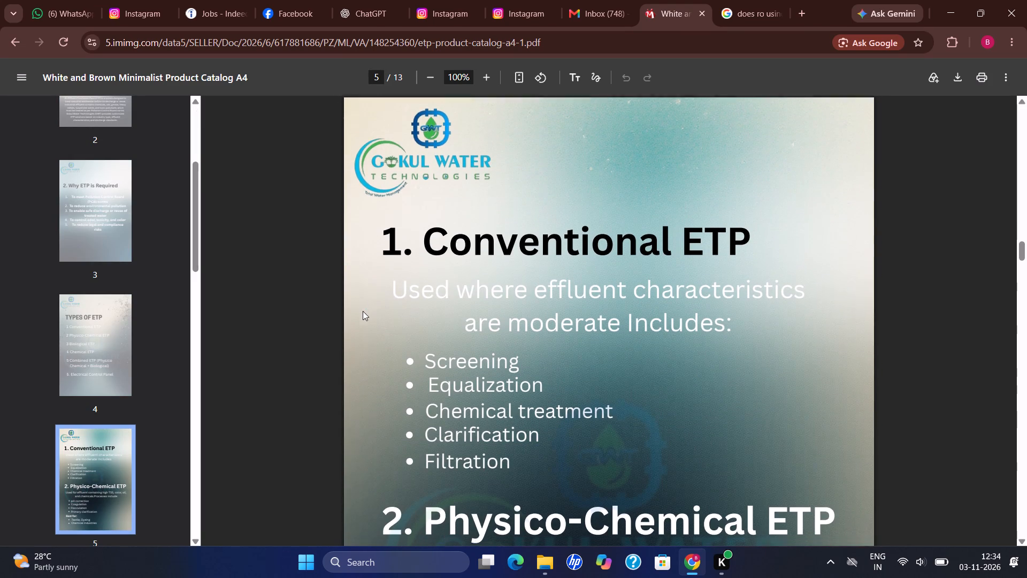
{"action": "scroll", "coordinate": [363, 311], "scroll_direction": "down", "scroll_amount": 3}
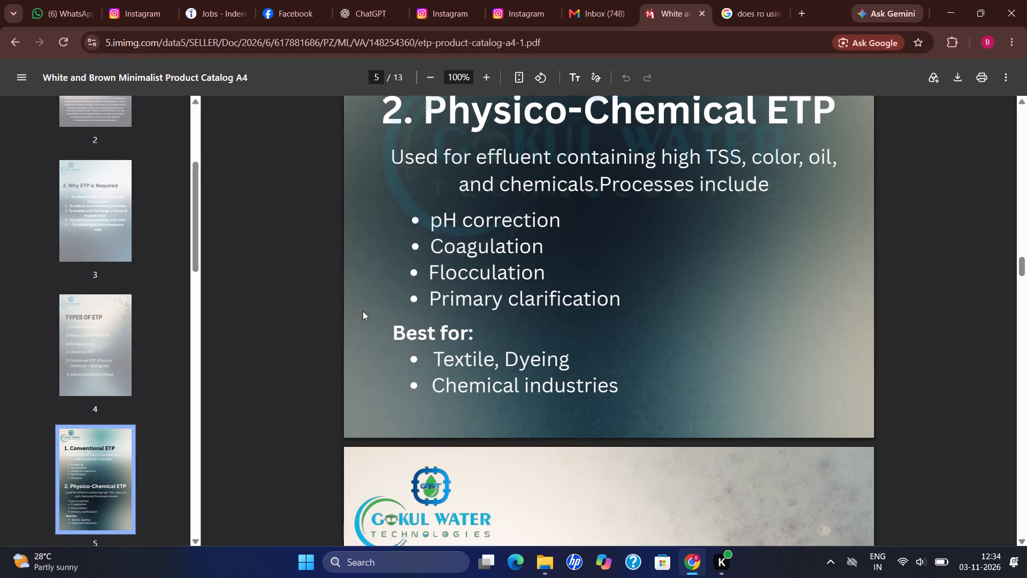
{"action": "scroll", "coordinate": [363, 311], "scroll_direction": "down", "scroll_amount": 3}
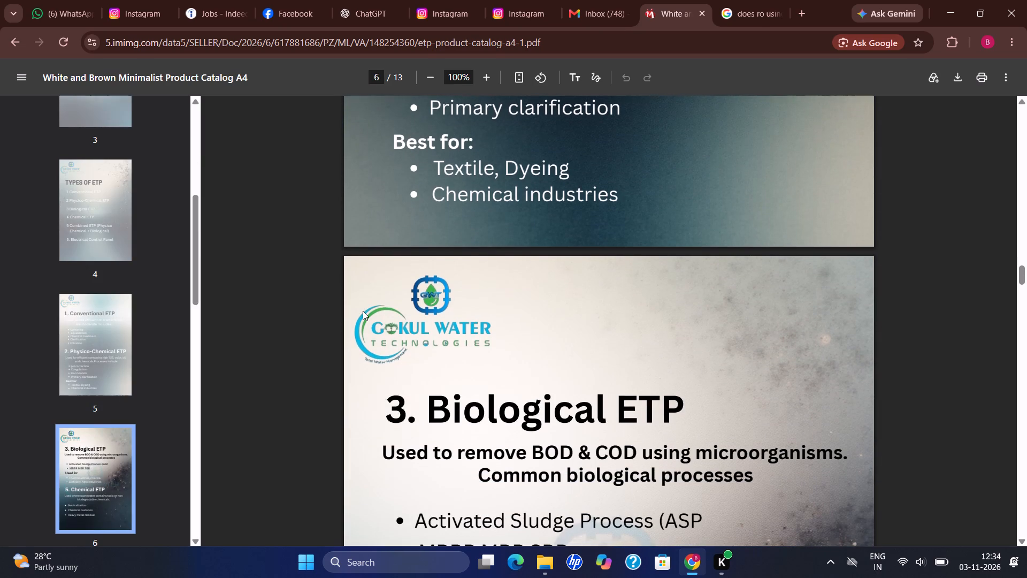
{"action": "scroll", "coordinate": [363, 311], "scroll_direction": "down", "scroll_amount": 7}
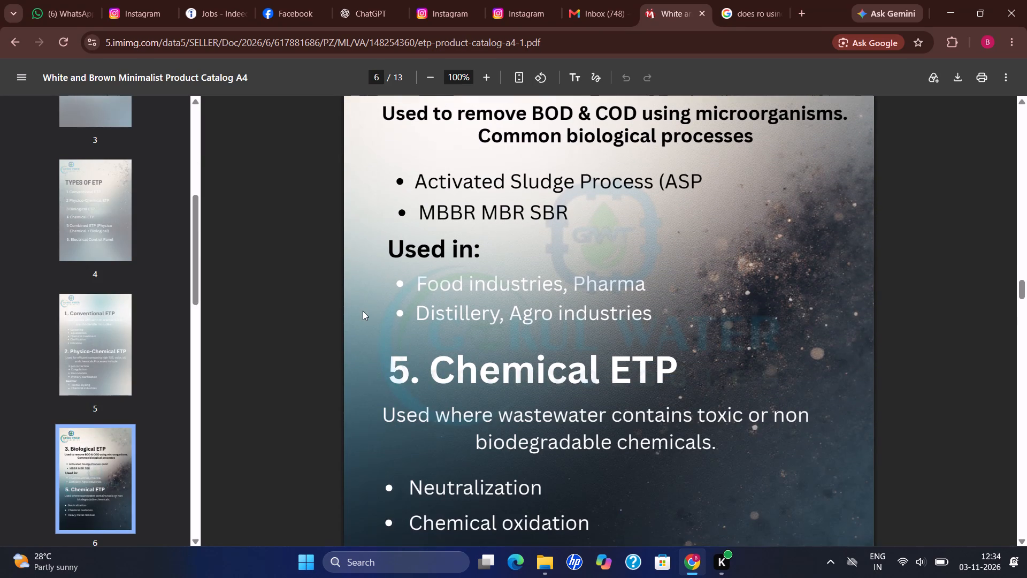
{"action": "scroll", "coordinate": [363, 311], "scroll_direction": "down", "scroll_amount": 5}
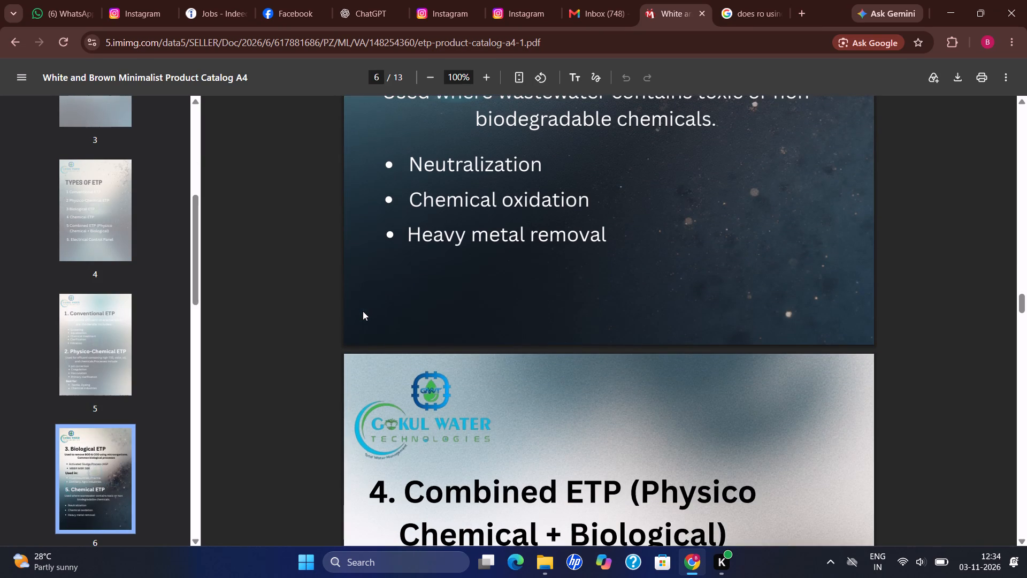
{"action": "scroll", "coordinate": [363, 311], "scroll_direction": "down", "scroll_amount": 8}
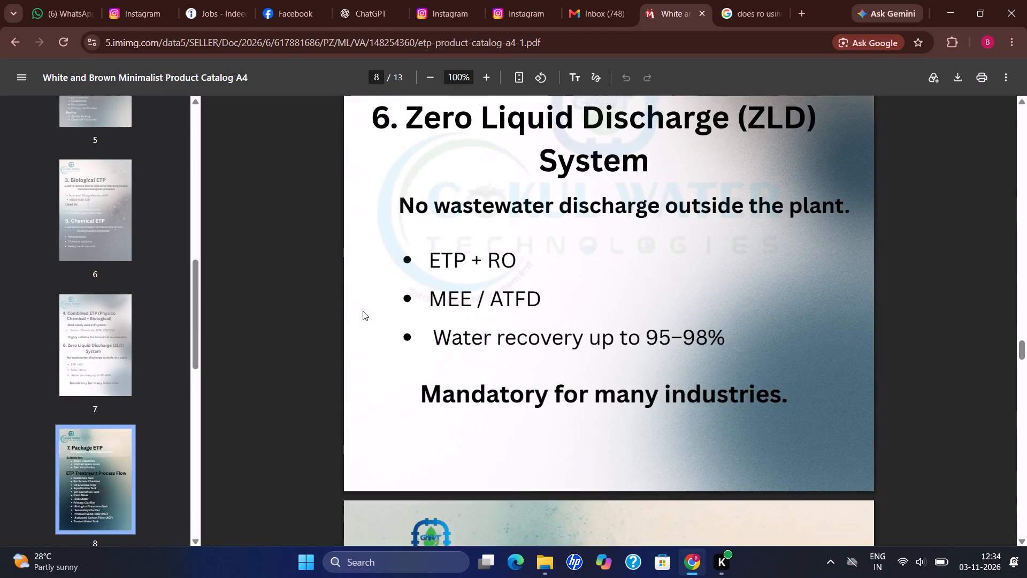
Skim the rest of the ETP catalogue through the major client logos to the contact page.
{"action": "scroll", "coordinate": [363, 311], "scroll_direction": "down", "scroll_amount": 5}
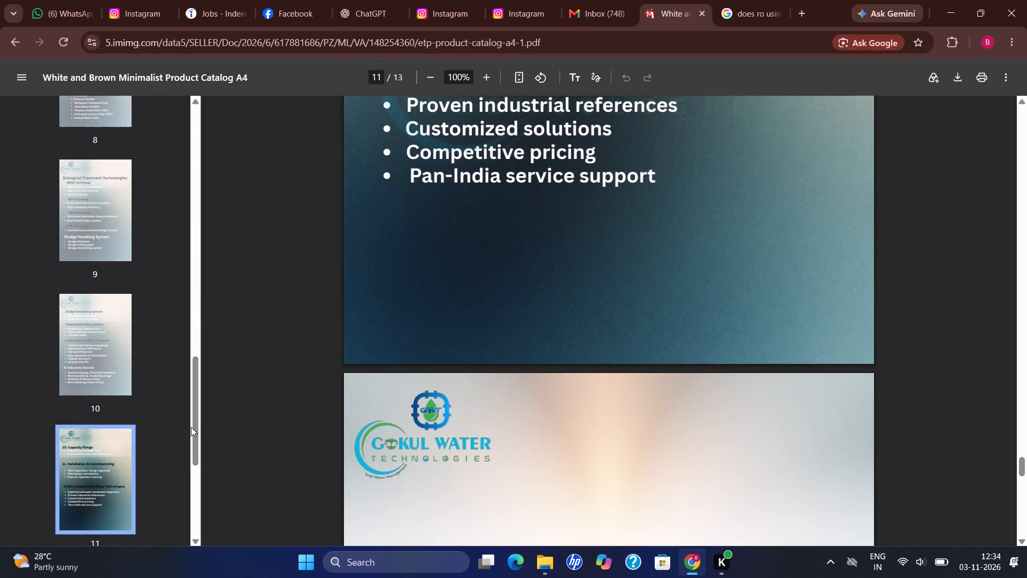
{"action": "left_click_drag", "start_coordinate": [191, 427], "coordinate": [199, 522]}
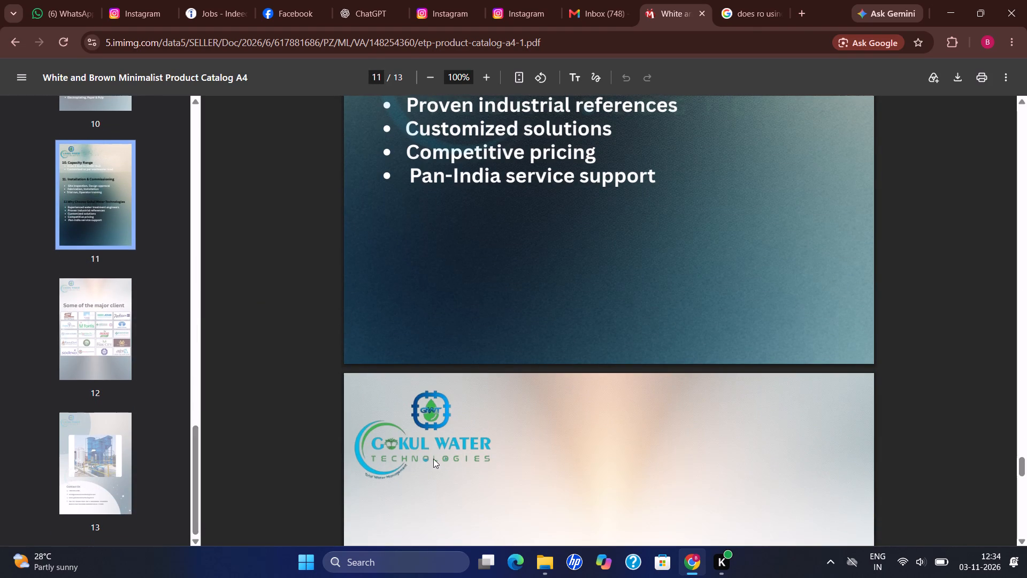
{"action": "left_click", "coordinate": [441, 461]}
{"action": "scroll", "coordinate": [441, 461], "scroll_direction": "down", "scroll_amount": 7}
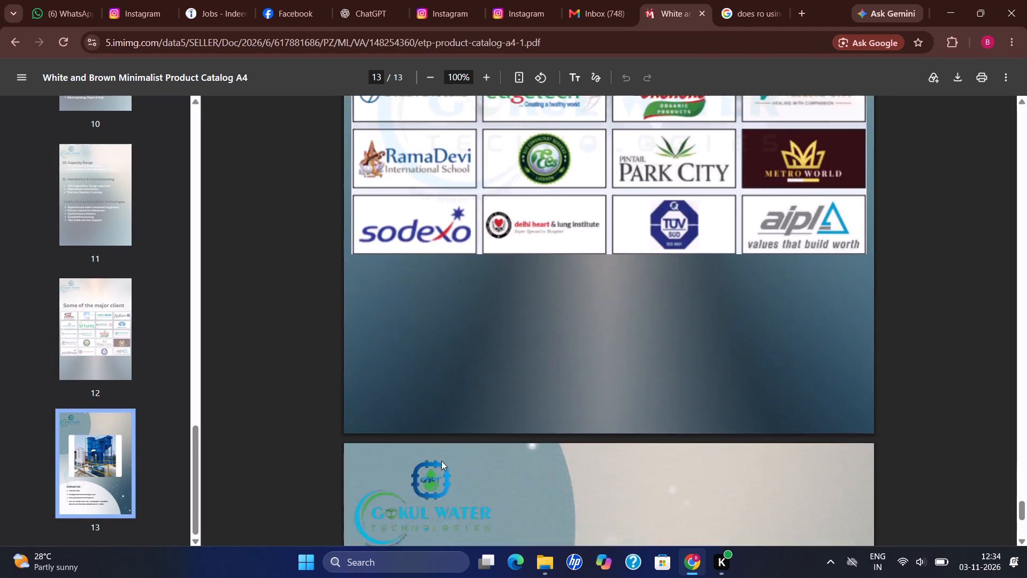
{"action": "scroll", "coordinate": [441, 461], "scroll_direction": "down", "scroll_amount": 3}
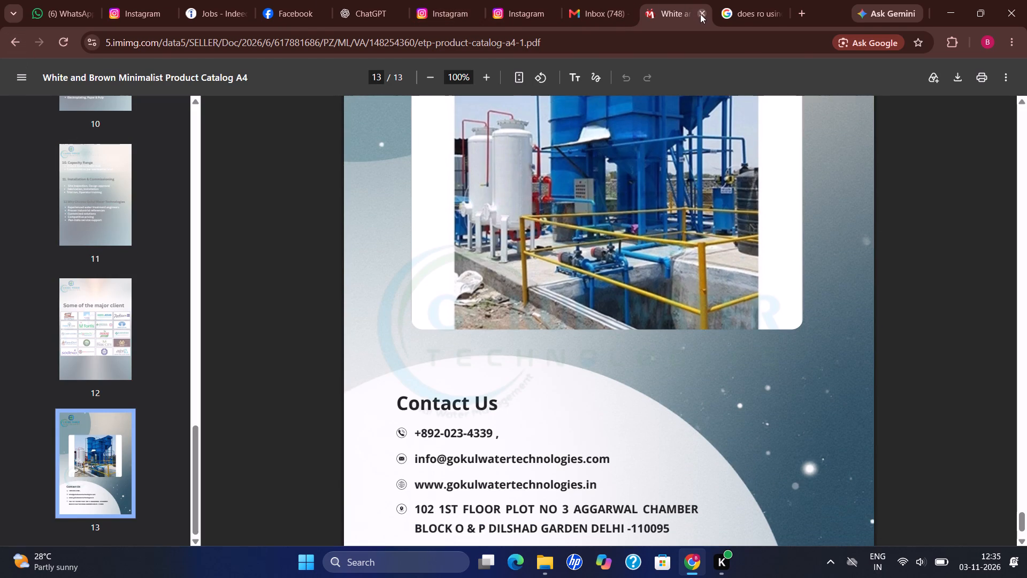
Return to the ETP catalogue search results and open Transdrive's etp-main-catalogue.pdf.
{"action": "left_click", "coordinate": [13, 47]}
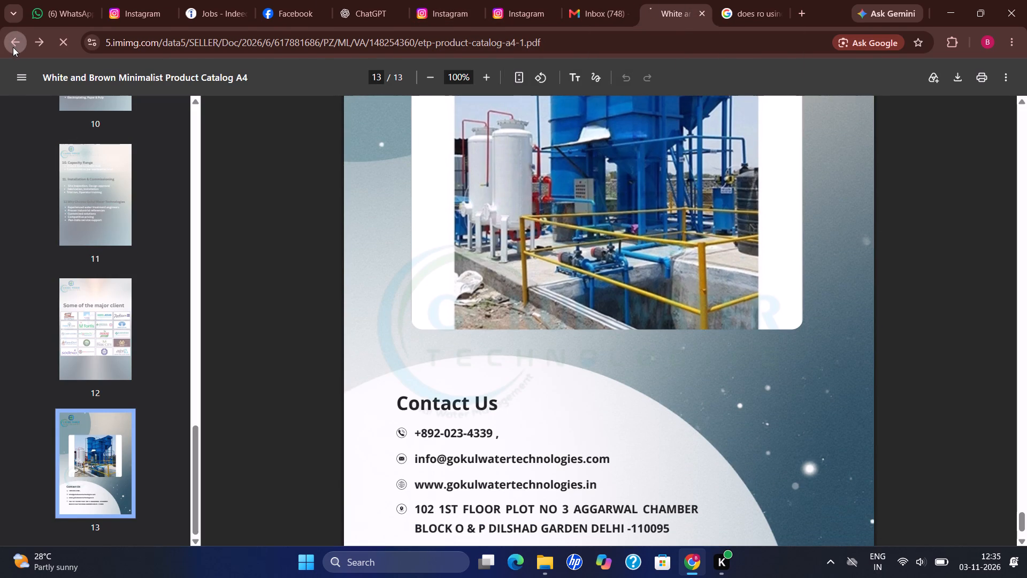
{"action": "scroll", "coordinate": [175, 322], "scroll_direction": "down", "scroll_amount": 1}
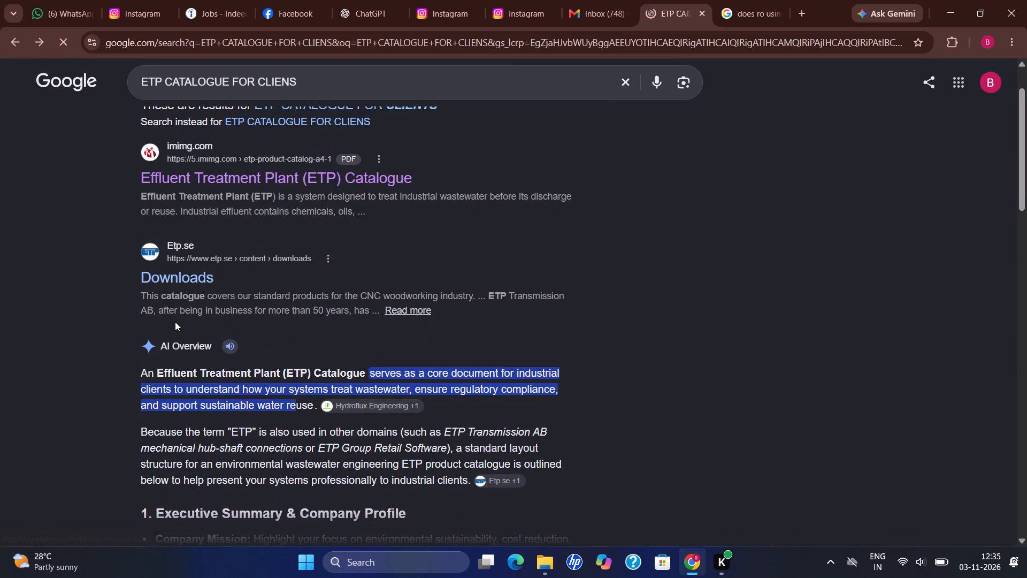
{"action": "scroll", "coordinate": [175, 322], "scroll_direction": "down", "scroll_amount": 4}
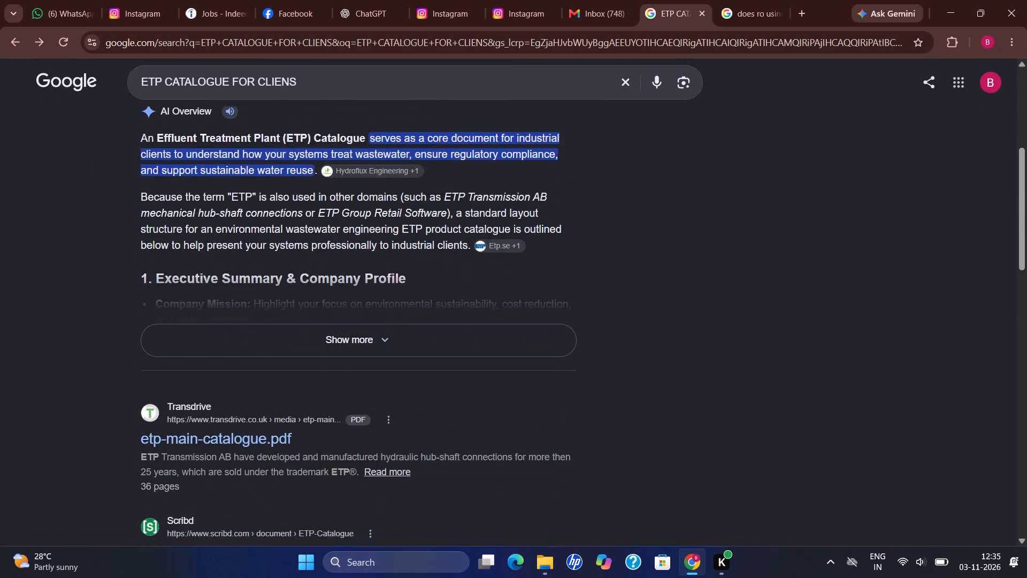
{"action": "scroll", "coordinate": [175, 322], "scroll_direction": "down", "scroll_amount": 1}
{"action": "left_click", "coordinate": [199, 214]}
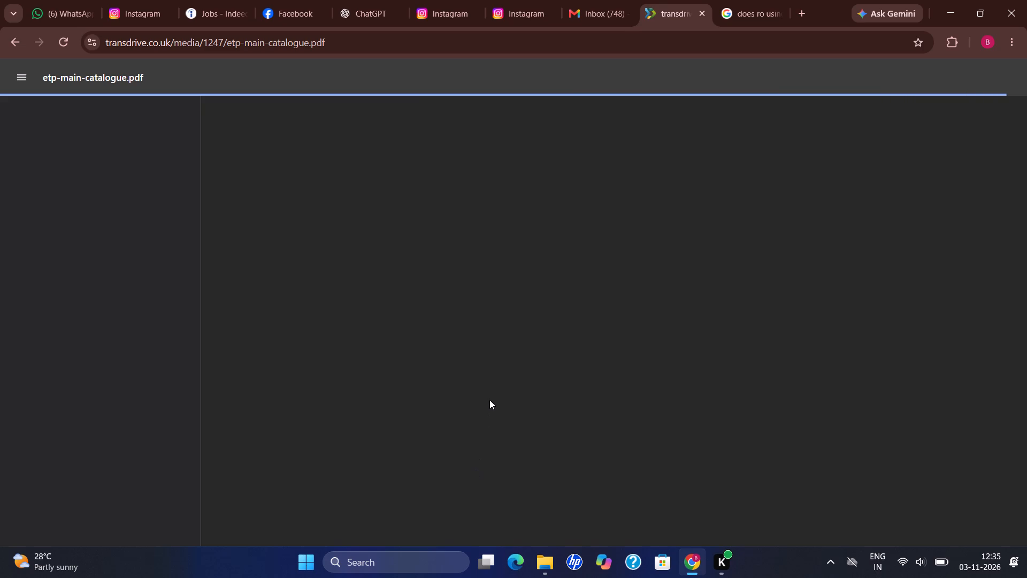
Skim Transdrive's ETP catalogue from the cover through the company introduction and the hydraulic ETP-principle pages to page 6.
{"action": "scroll", "coordinate": [489, 400], "scroll_direction": "down", "scroll_amount": 1}
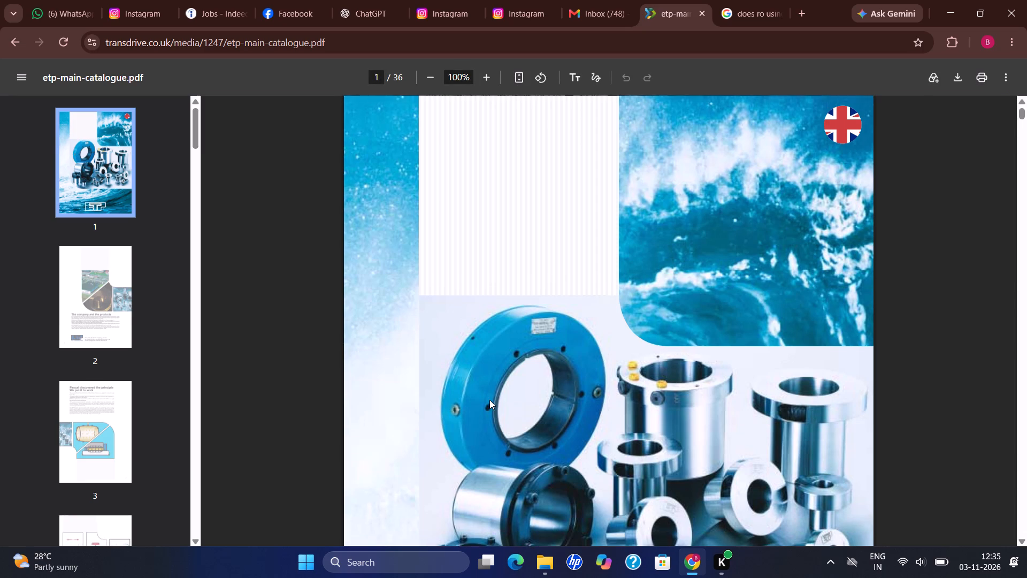
{"action": "scroll", "coordinate": [489, 400], "scroll_direction": "down", "scroll_amount": 8}
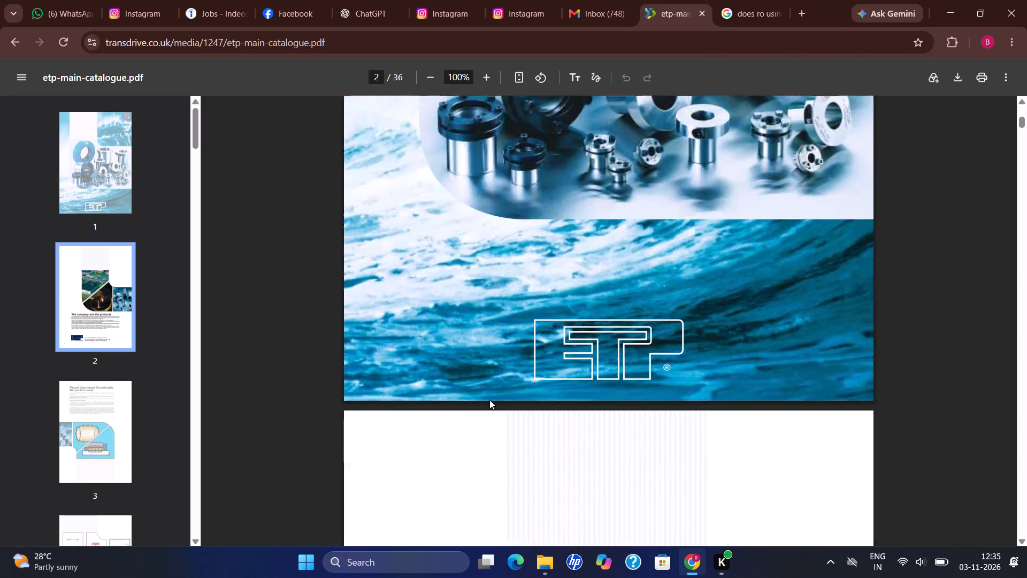
{"action": "scroll", "coordinate": [489, 400], "scroll_direction": "down", "scroll_amount": 9}
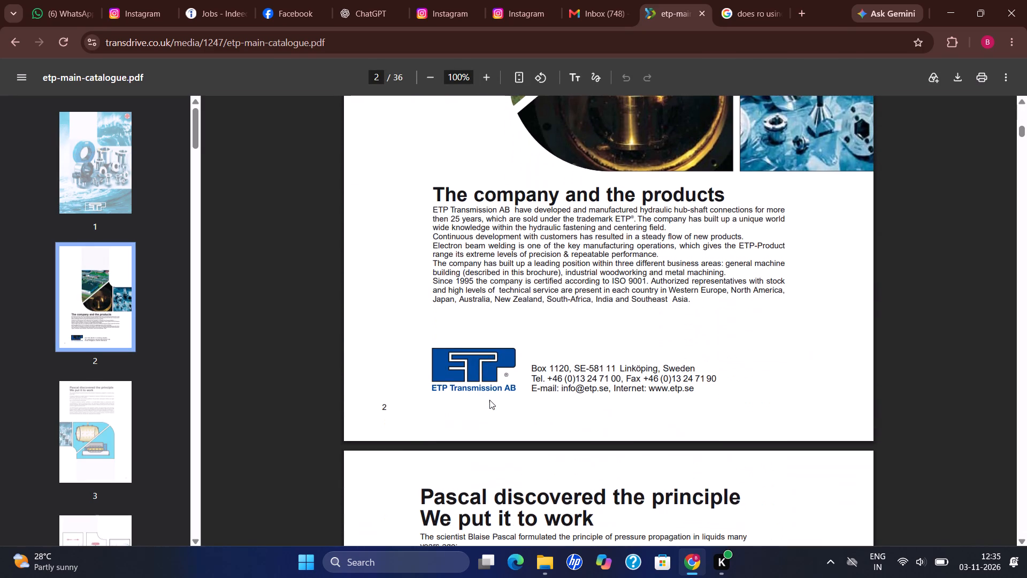
{"action": "scroll", "coordinate": [489, 400], "scroll_direction": "down", "scroll_amount": 7}
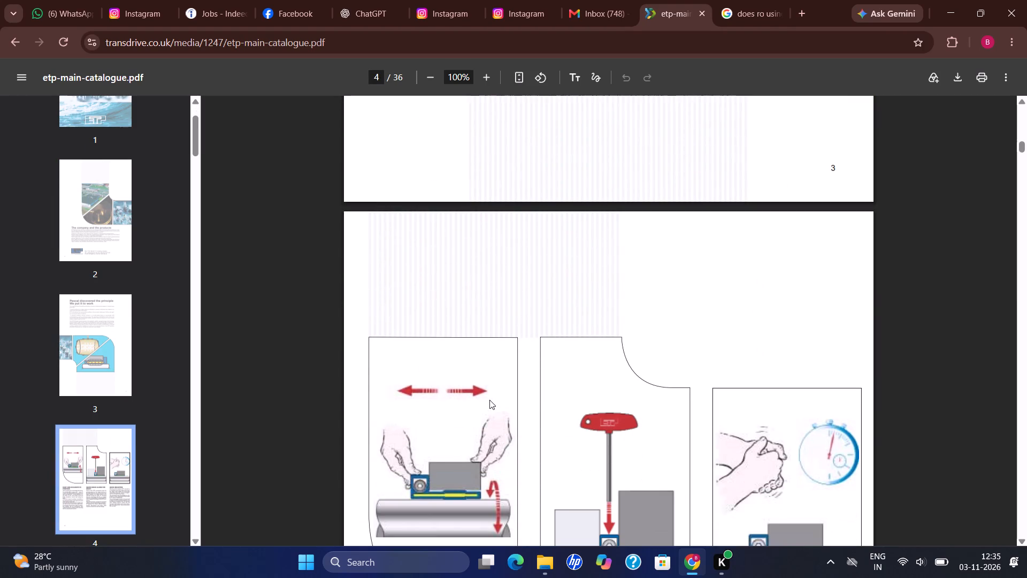
{"action": "scroll", "coordinate": [489, 400], "scroll_direction": "down", "scroll_amount": 10}
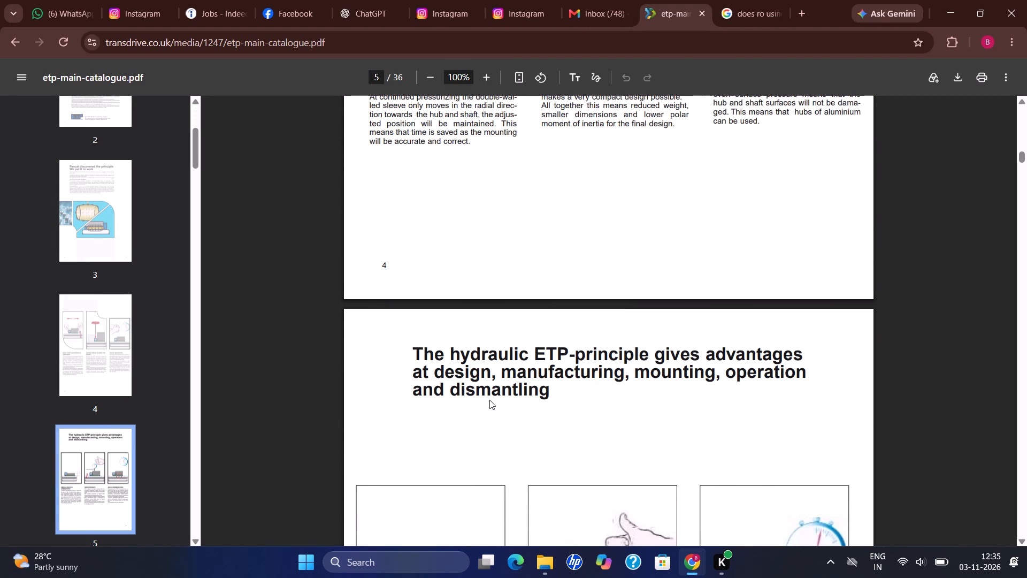
{"action": "scroll", "coordinate": [489, 400], "scroll_direction": "down", "scroll_amount": 6}
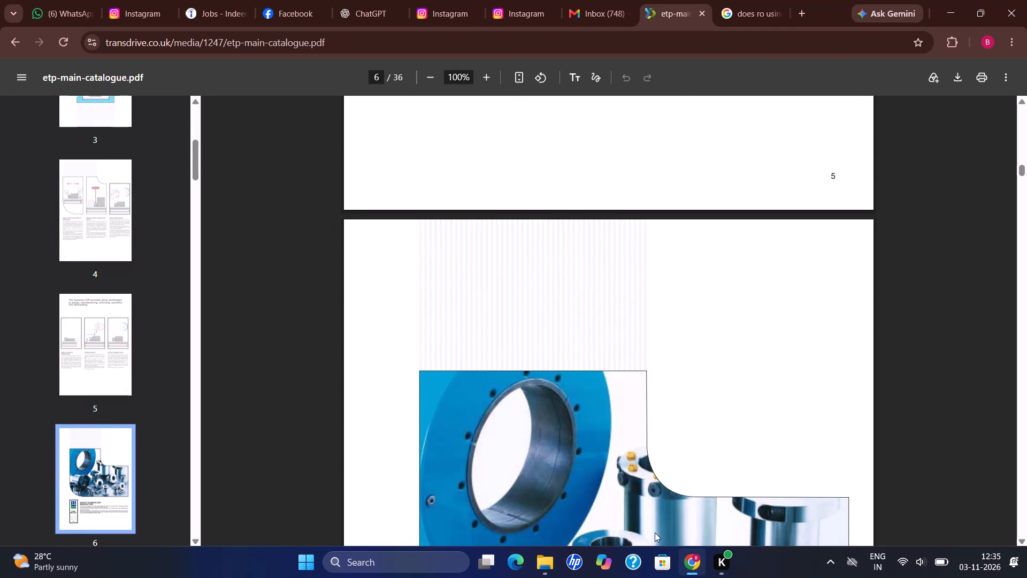
Return to the ETP catalogue search results and open Micro Filter's "Effluent Treatment Solutions for Steel Plants" PDF.
{"action": "left_click", "coordinate": [11, 37]}
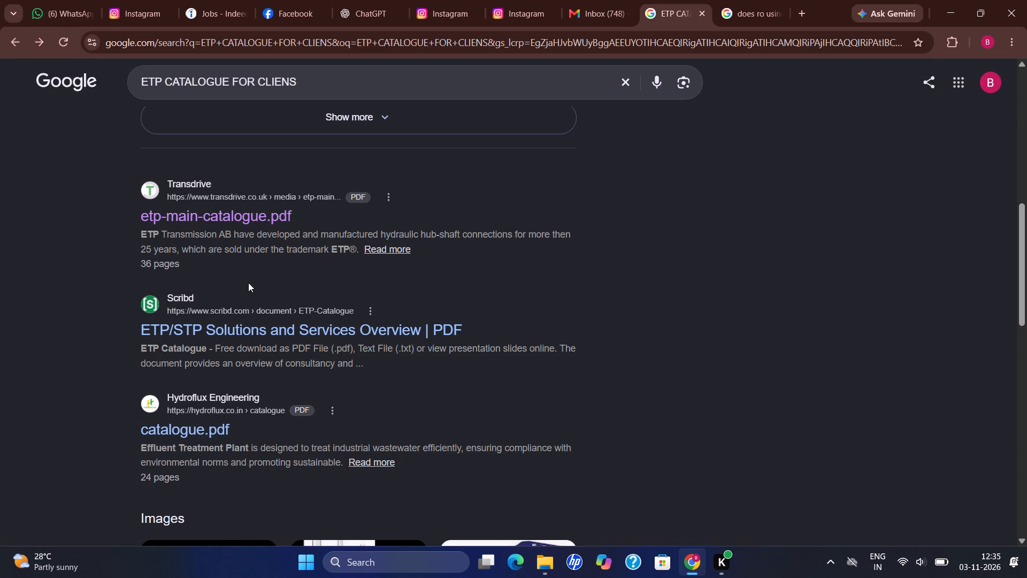
{"action": "scroll", "coordinate": [229, 394], "scroll_direction": "down", "scroll_amount": 6}
{"action": "scroll", "coordinate": [229, 394], "scroll_direction": "up", "scroll_amount": 1}
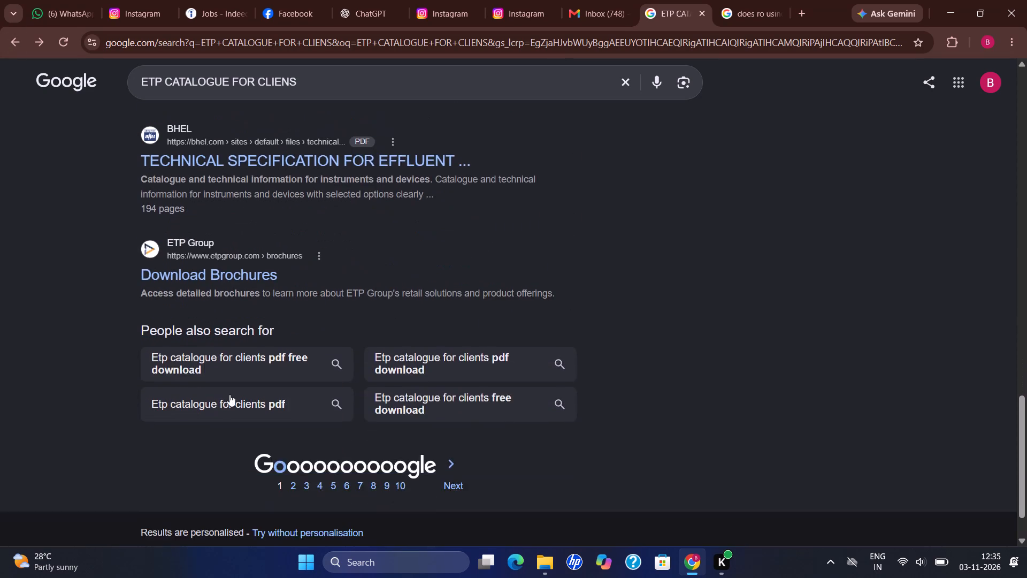
{"action": "scroll", "coordinate": [229, 394], "scroll_direction": "up", "scroll_amount": 1}
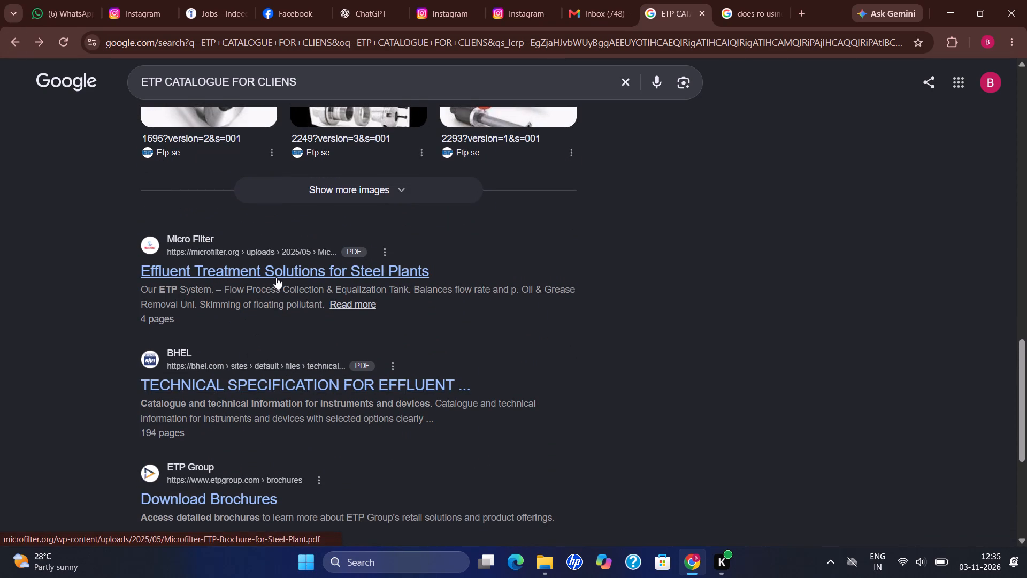
{"action": "left_click", "coordinate": [276, 277]}
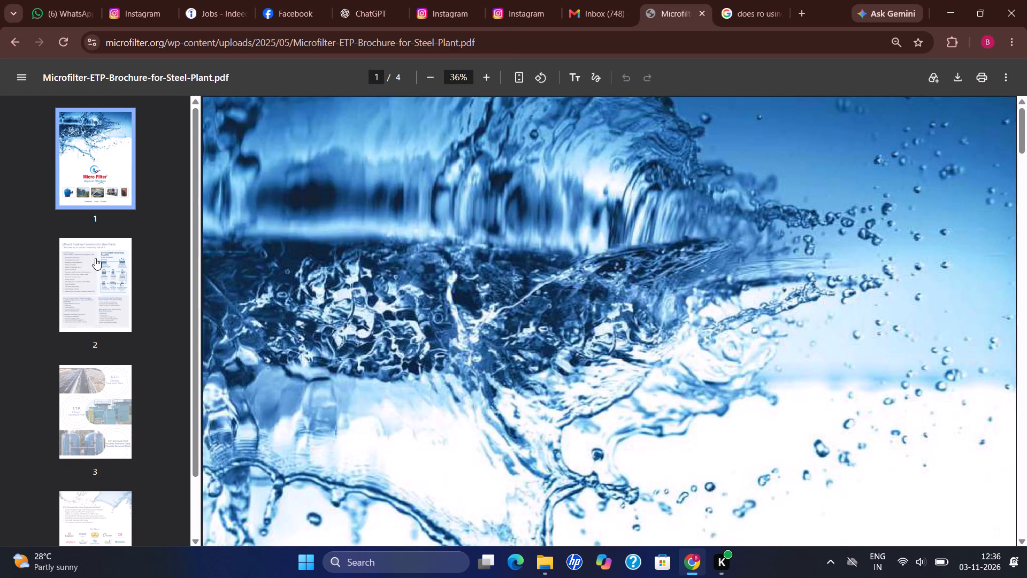
Look through the Micro Filter brochure's treatment plant page and its "Why Choose Microfilter Polymers Limited?" page.
{"action": "left_click", "coordinate": [95, 258]}
{"action": "left_click", "coordinate": [103, 196]}
{"action": "left_click", "coordinate": [79, 430]}
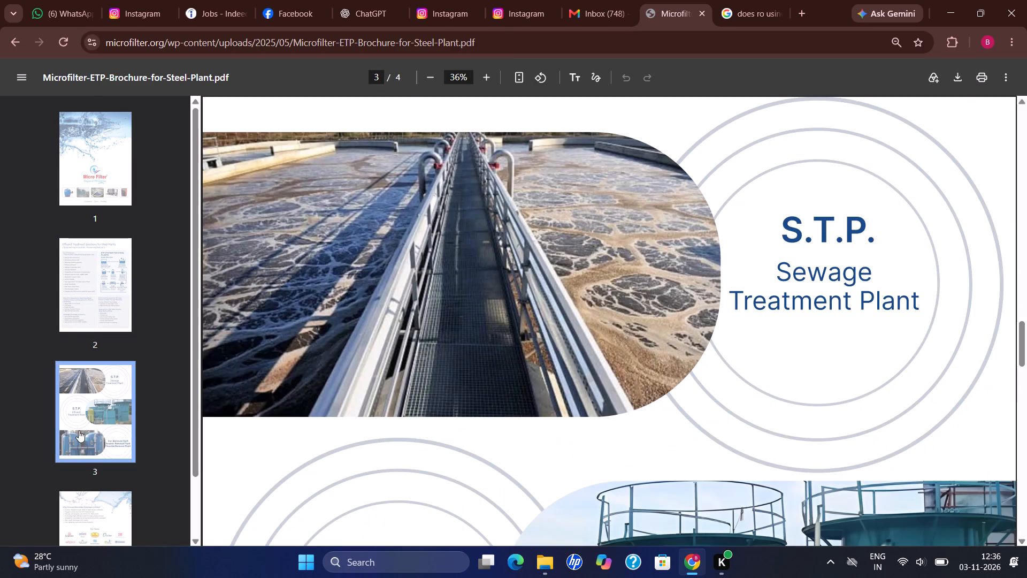
{"action": "scroll", "coordinate": [105, 443], "scroll_direction": "down", "scroll_amount": 2}
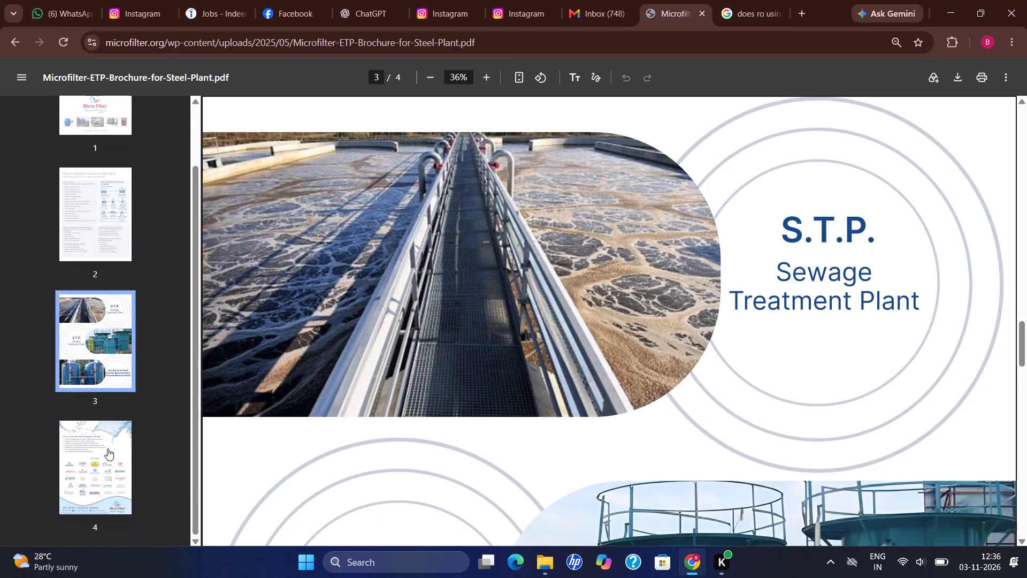
{"action": "left_click", "coordinate": [108, 448]}
{"action": "scroll", "coordinate": [98, 230], "scroll_direction": "up", "scroll_amount": 5}
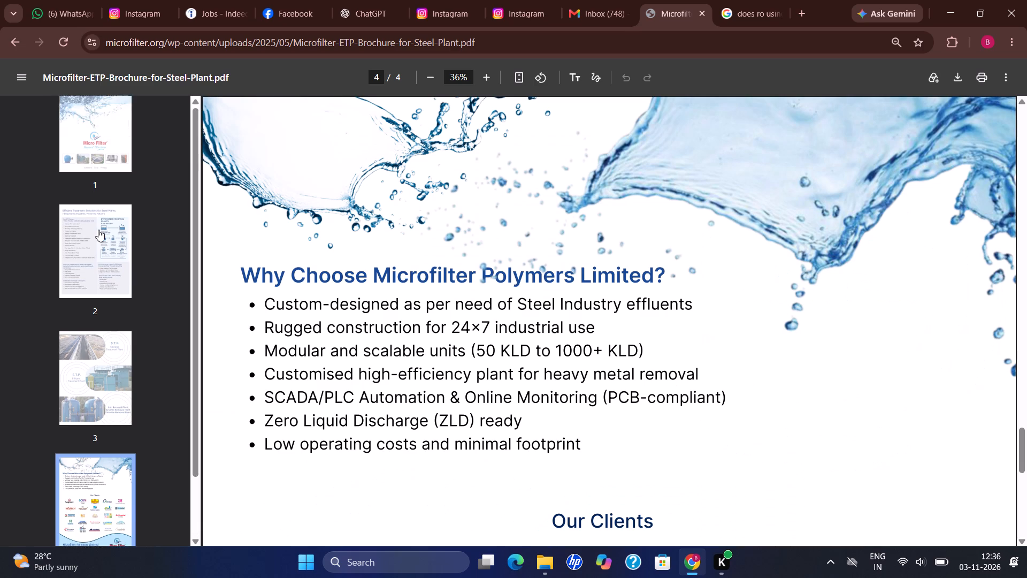
Go back to the Micro Filter brochure's cover at 25% zoom and examine its logo and product images.
{"action": "left_click", "coordinate": [109, 141]}
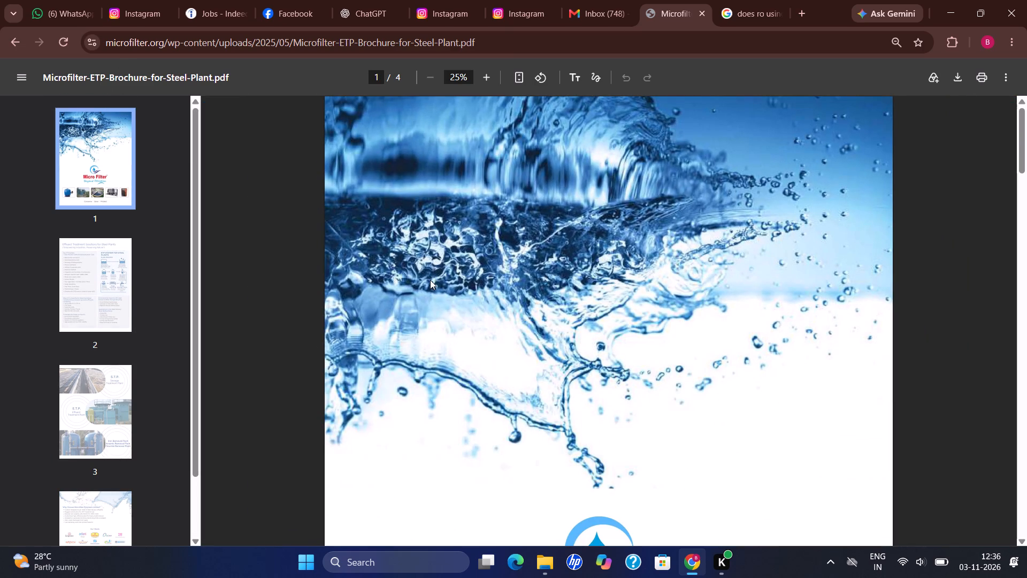
{"action": "scroll", "coordinate": [497, 312], "scroll_direction": "down", "scroll_amount": 5}
{"action": "scroll", "coordinate": [497, 312], "scroll_direction": "up", "scroll_amount": 1}
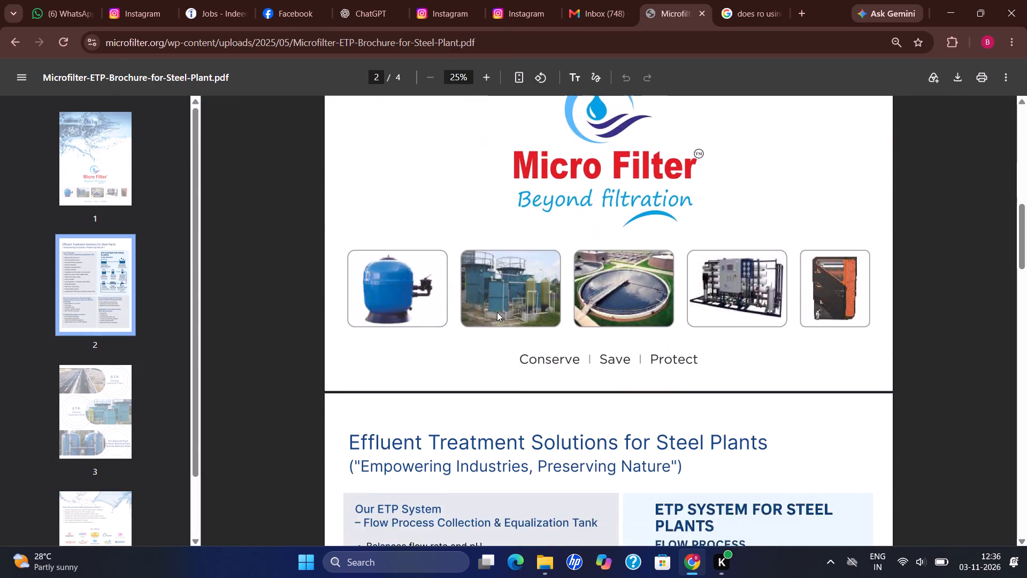
{"action": "scroll", "coordinate": [497, 312], "scroll_direction": "up", "scroll_amount": 2}
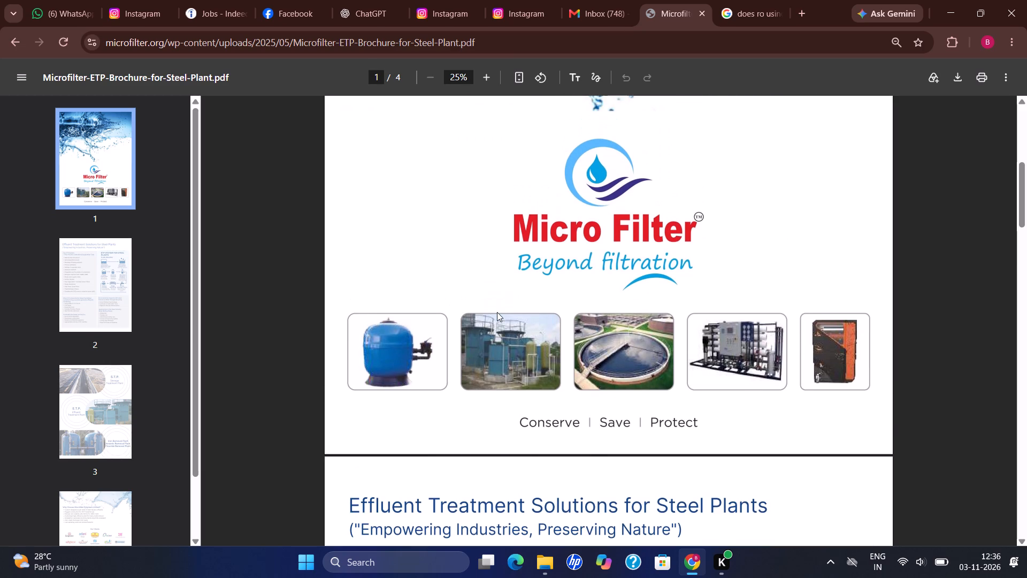
{"action": "scroll", "coordinate": [497, 312], "scroll_direction": "up", "scroll_amount": 1}
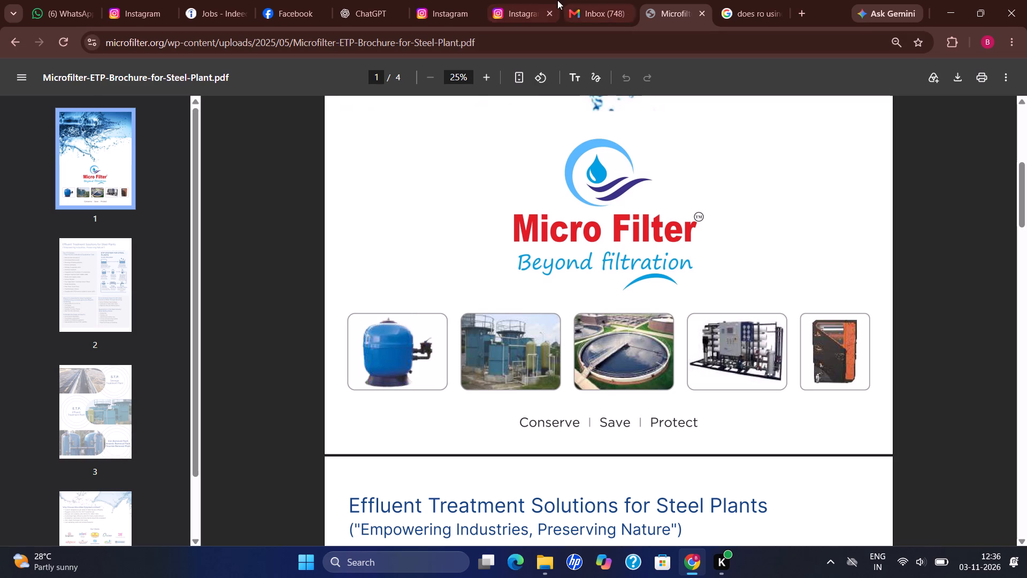
Read the brochure's steel plant page, covering the ETP system list, the flow process diagram and why ETP is essential.
{"action": "scroll", "coordinate": [485, 466], "scroll_direction": "down", "scroll_amount": 1}
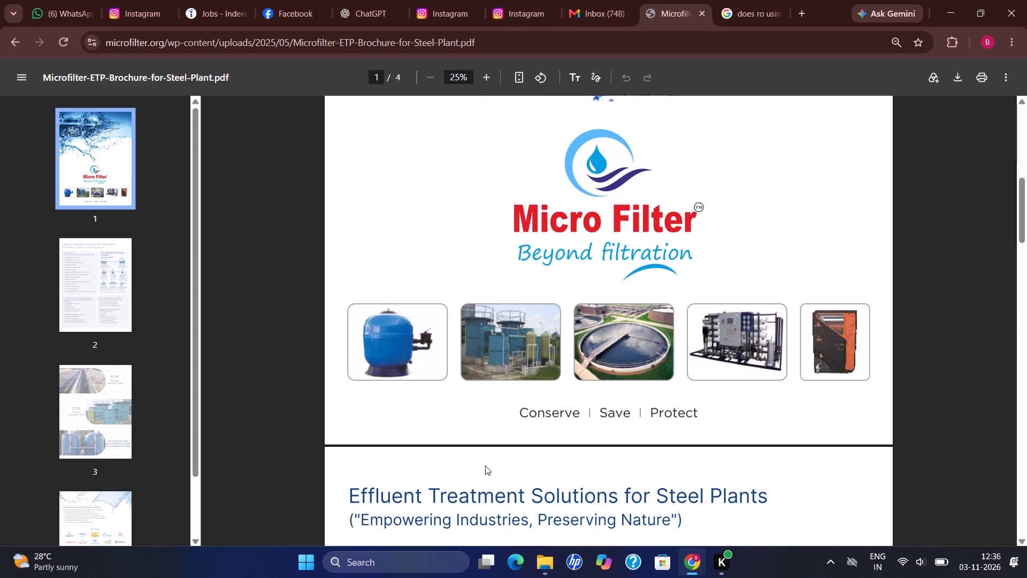
{"action": "scroll", "coordinate": [485, 466], "scroll_direction": "down", "scroll_amount": 4}
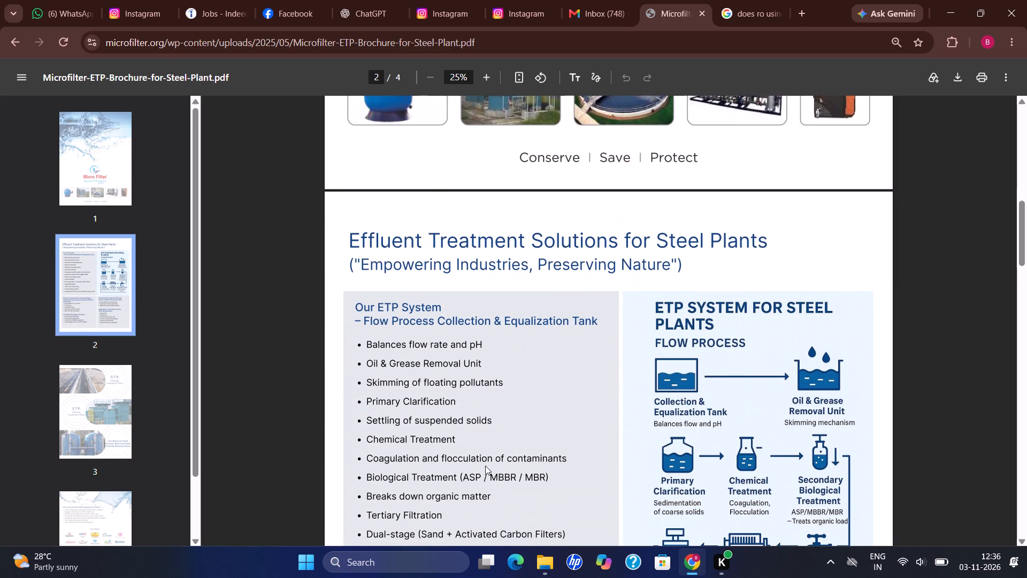
{"action": "scroll", "coordinate": [485, 466], "scroll_direction": "down", "scroll_amount": 2}
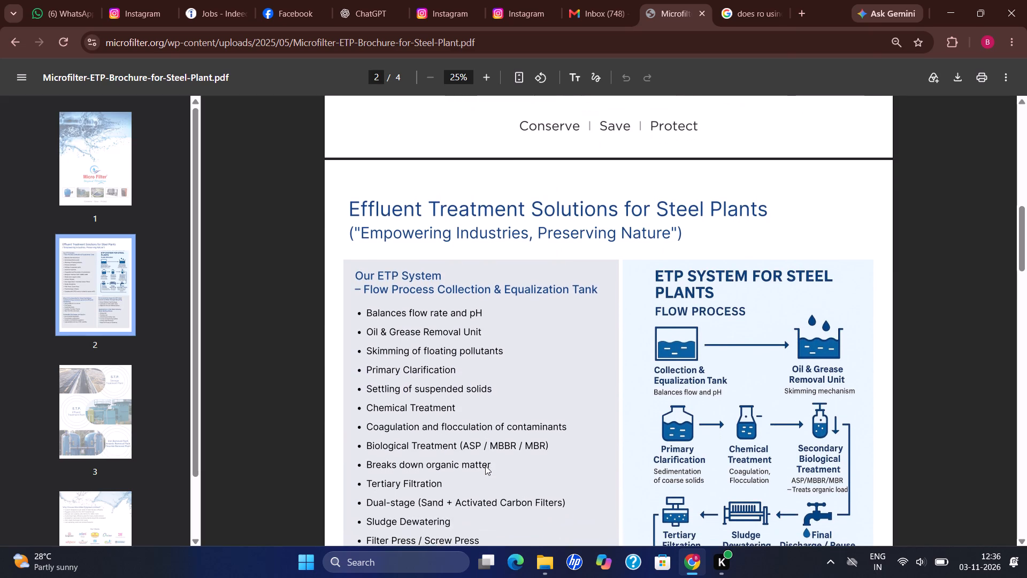
{"action": "scroll", "coordinate": [485, 466], "scroll_direction": "down", "scroll_amount": 2}
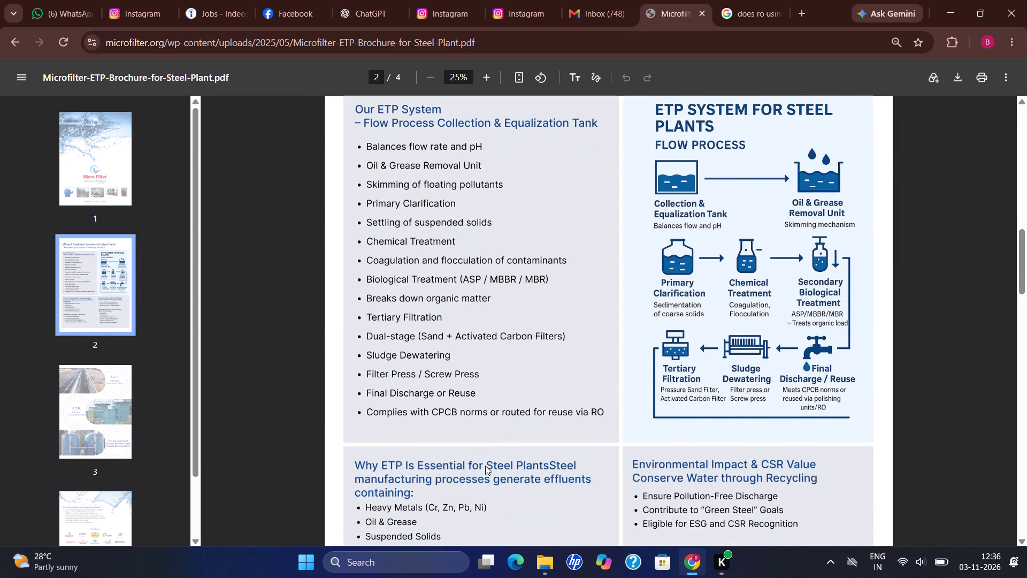
{"action": "scroll", "coordinate": [485, 466], "scroll_direction": "up", "scroll_amount": 4}
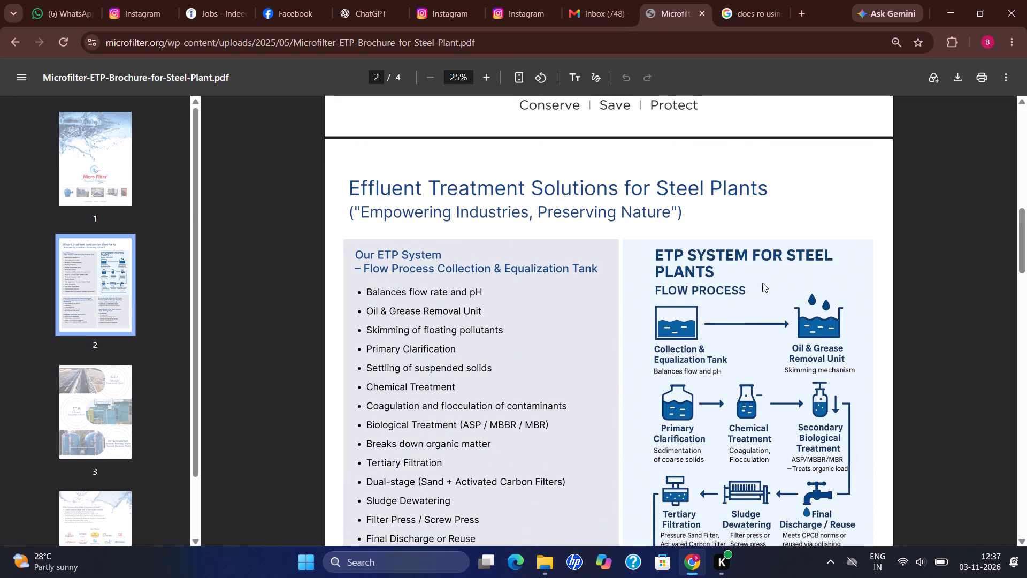
Look back and forth between the brochure's steel plant ETP page and its cover, ending at the top of the cover.
{"action": "left_click_drag", "start_coordinate": [1024, 245], "coordinate": [1013, 273]}
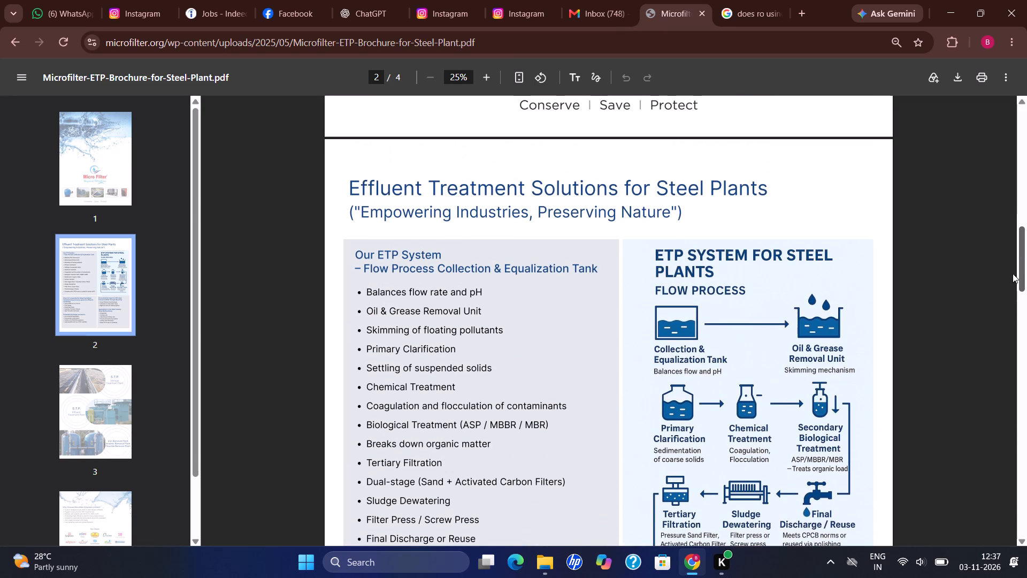
{"action": "left_click_drag", "start_coordinate": [1013, 273], "coordinate": [1026, 185]}
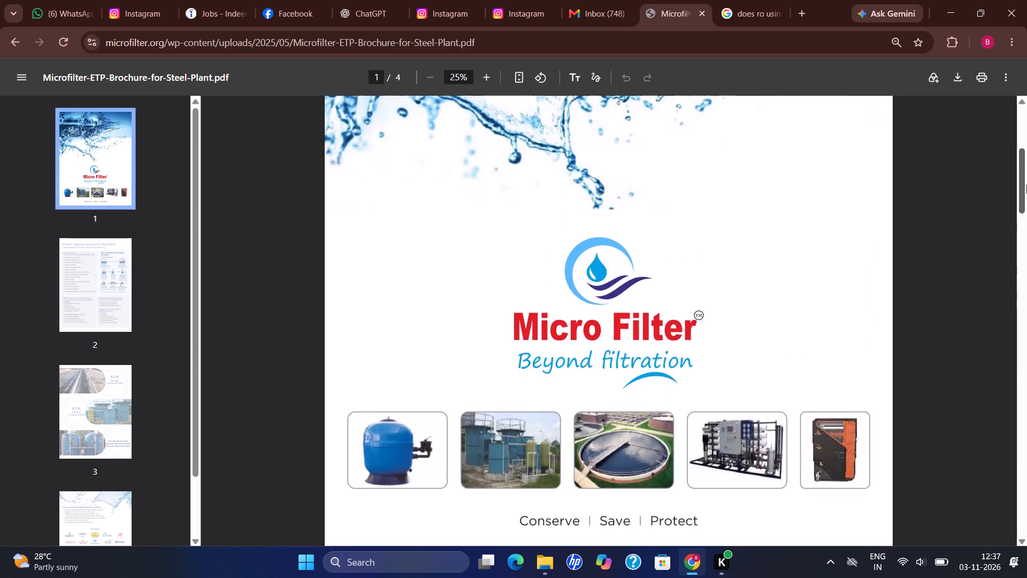
{"action": "left_click_drag", "start_coordinate": [1026, 185], "coordinate": [1020, 248]}
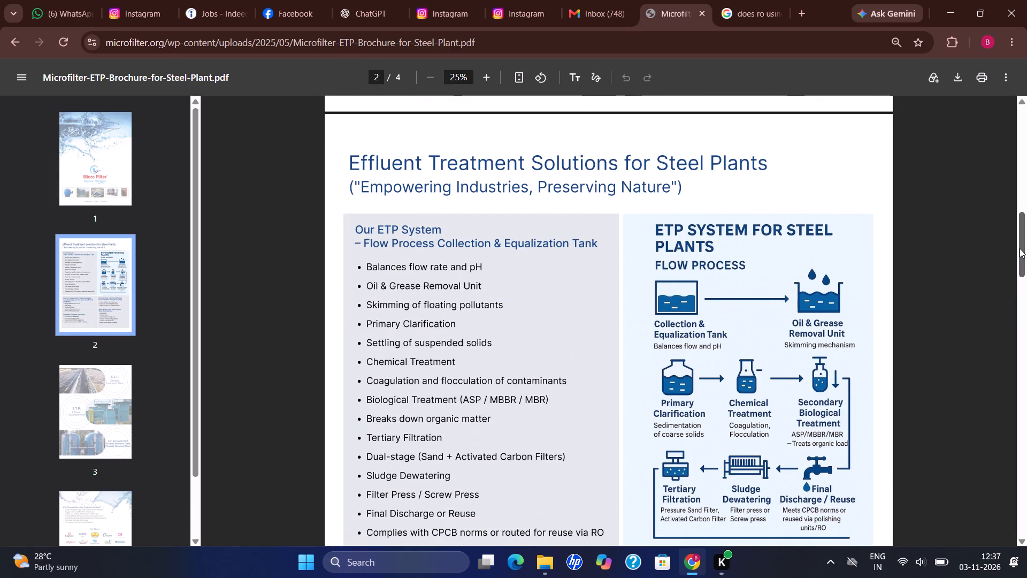
{"action": "left_click_drag", "start_coordinate": [1020, 248], "coordinate": [1020, 232]}
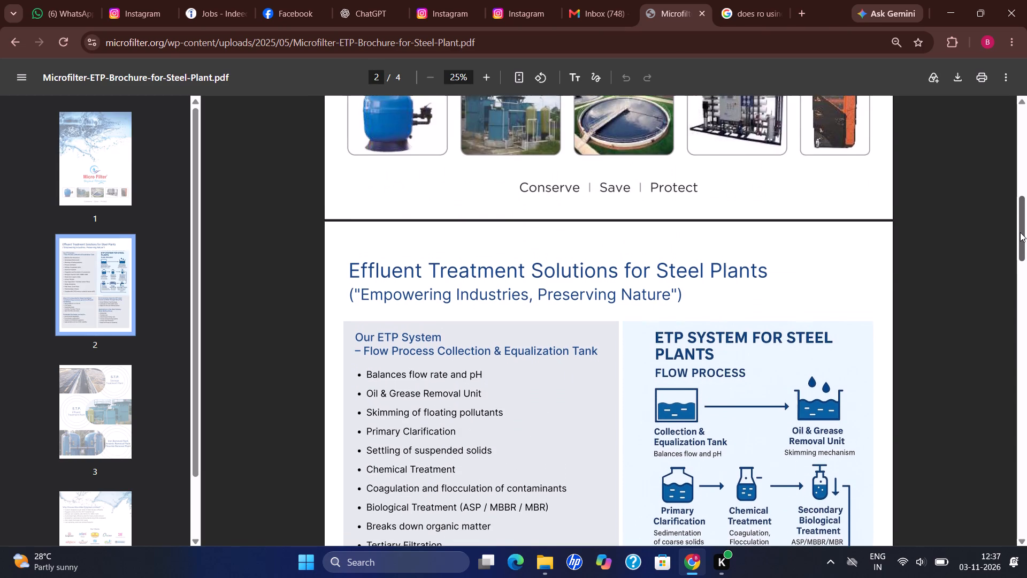
{"action": "left_click_drag", "start_coordinate": [1020, 232], "coordinate": [1022, 225]}
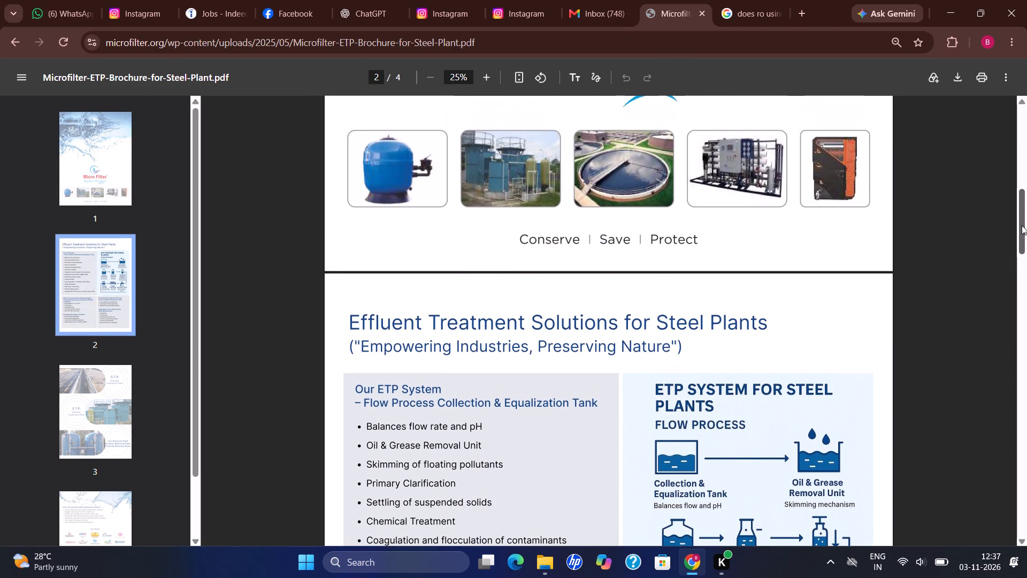
{"action": "left_click_drag", "start_coordinate": [1022, 225], "coordinate": [1009, 140]}
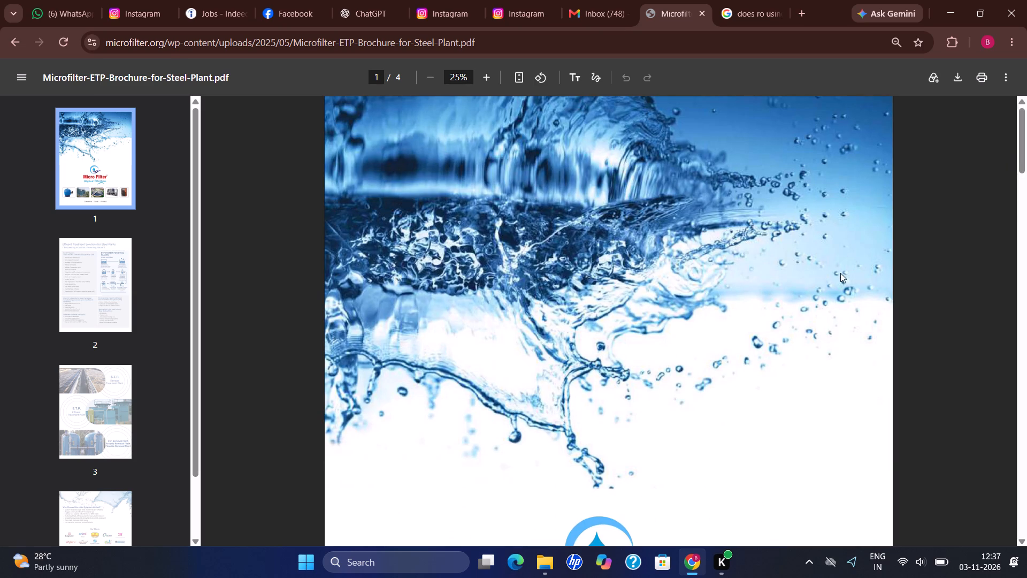
{"action": "scroll", "coordinate": [747, 271], "scroll_direction": "up", "scroll_amount": 5}
Look back and forth between the brochure's cover and steel plant ETP page, and try to zoom out below 25%.
{"action": "left_click", "coordinate": [105, 290]}
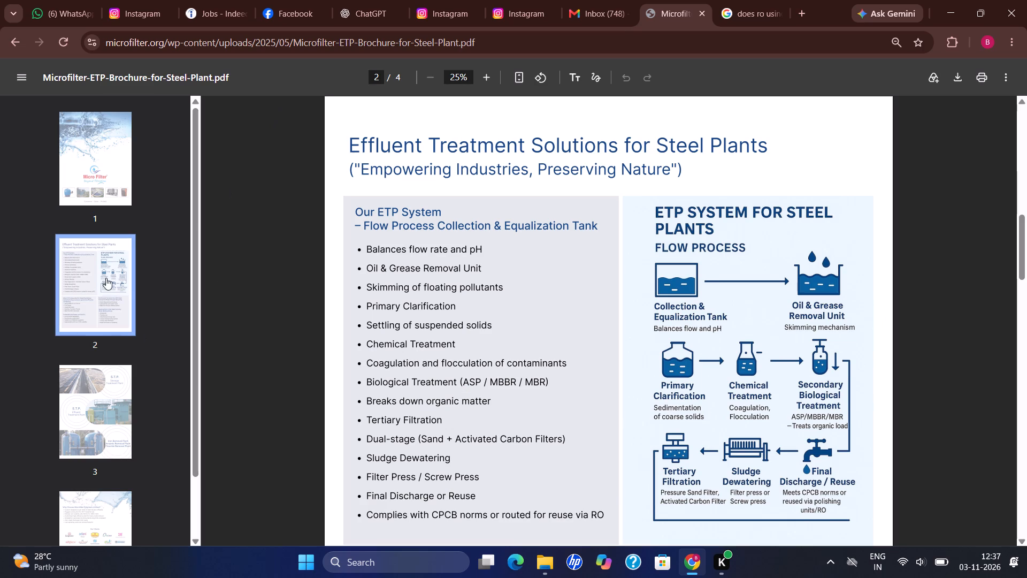
{"action": "left_click", "coordinate": [102, 184]}
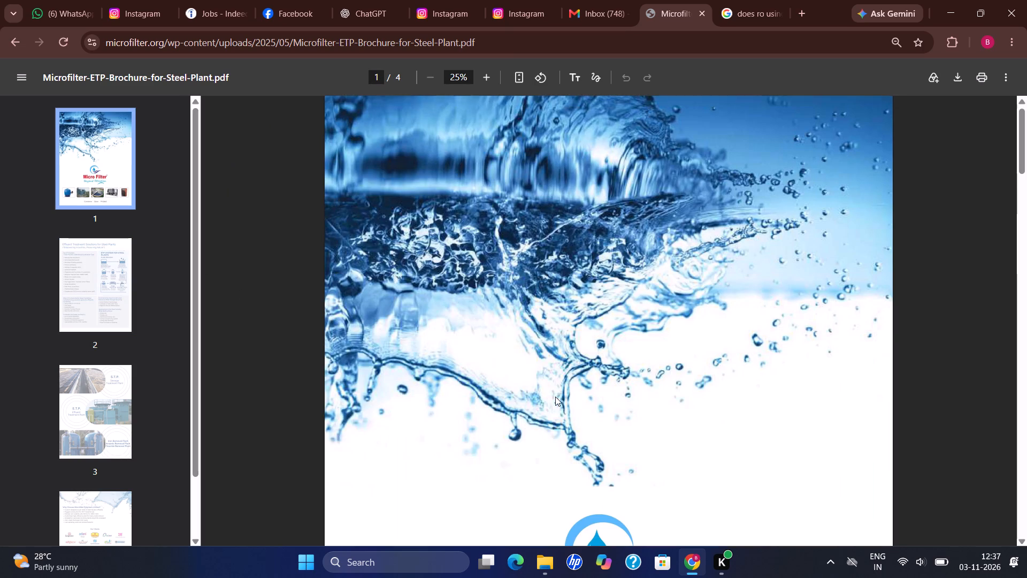
{"action": "scroll", "coordinate": [555, 397], "scroll_direction": "down", "scroll_amount": 1}
{"action": "scroll", "coordinate": [637, 422], "scroll_direction": "down", "scroll_amount": 4}
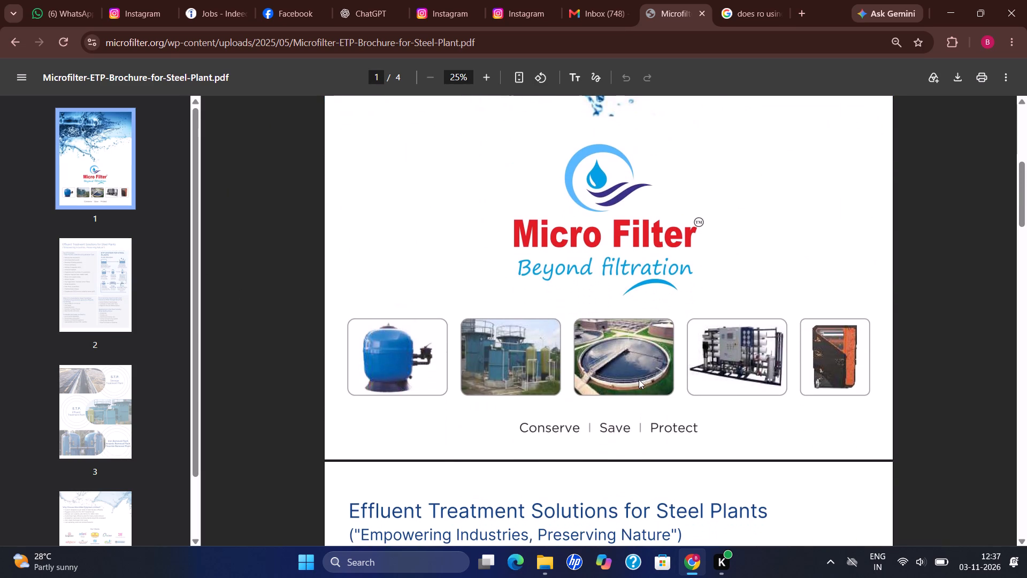
{"action": "scroll", "coordinate": [635, 367], "scroll_direction": "down", "scroll_amount": 2}
{"action": "scroll", "coordinate": [635, 367], "scroll_direction": "up", "scroll_amount": 5}
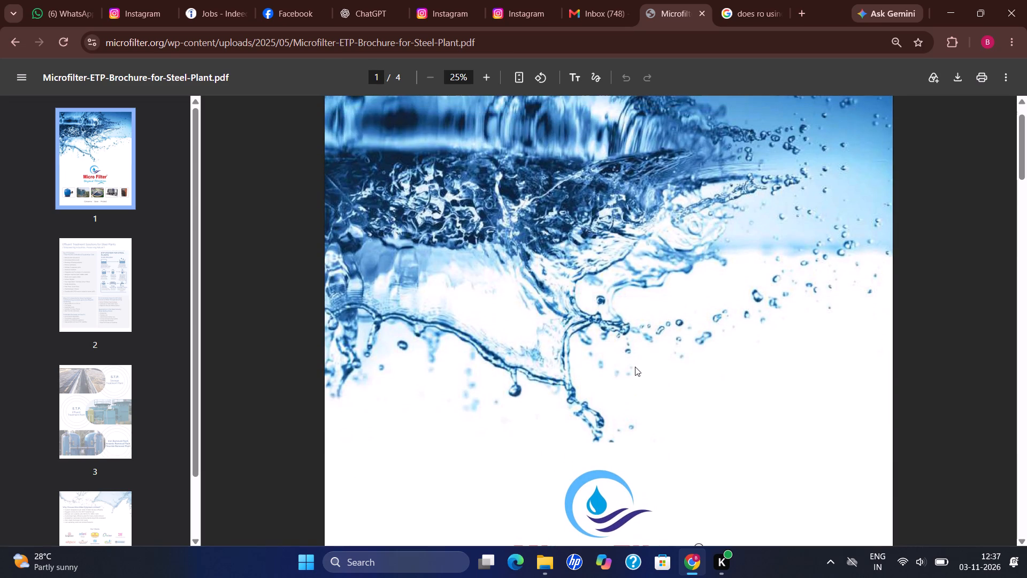
{"action": "left_click", "coordinate": [431, 73]}
{"action": "left_click", "coordinate": [109, 260]}
{"action": "left_click", "coordinate": [103, 173]}
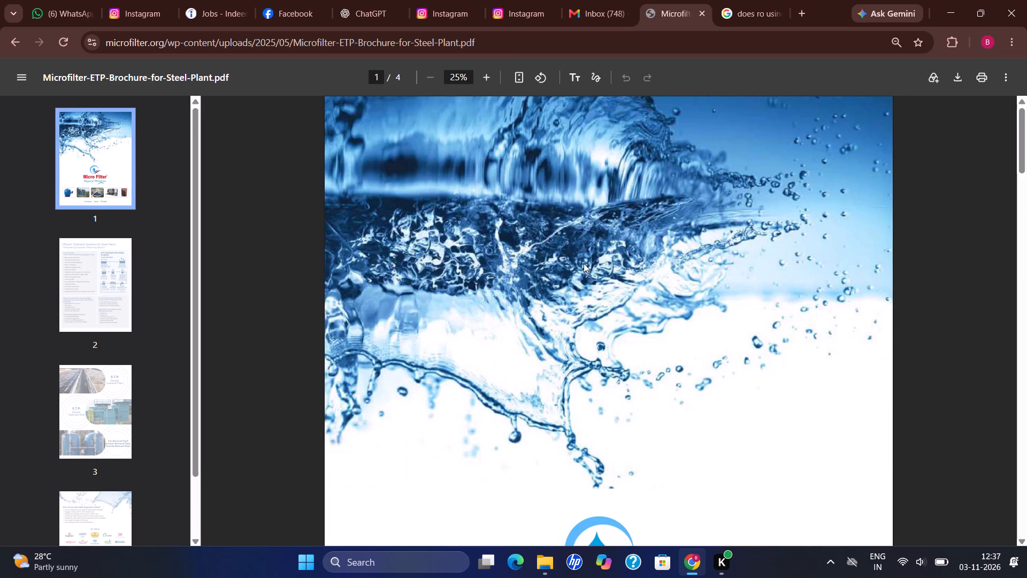
{"action": "left_click_drag", "start_coordinate": [1020, 154], "coordinate": [1016, 273]}
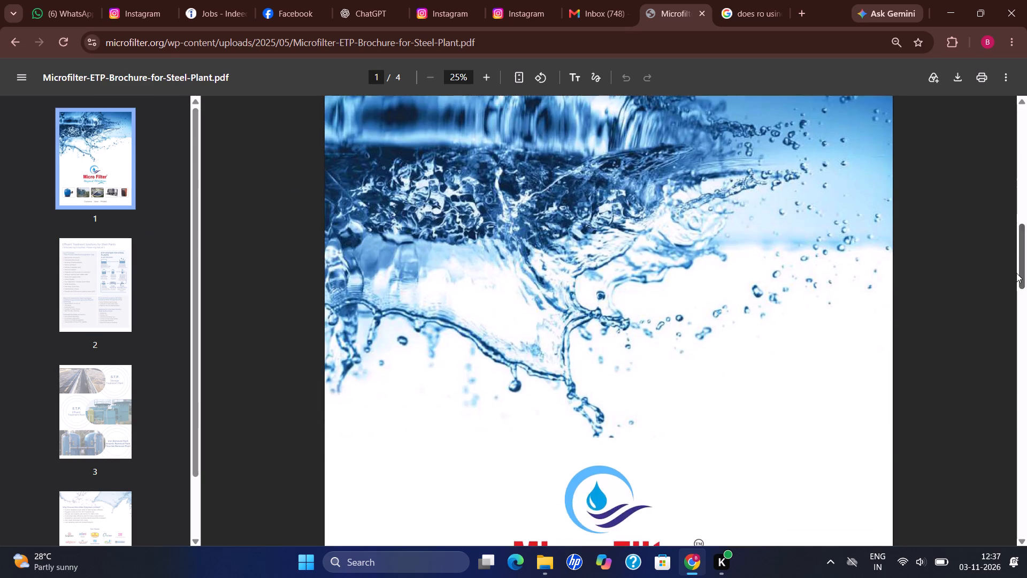
{"action": "left_click_drag", "start_coordinate": [1016, 273], "coordinate": [1014, 128]}
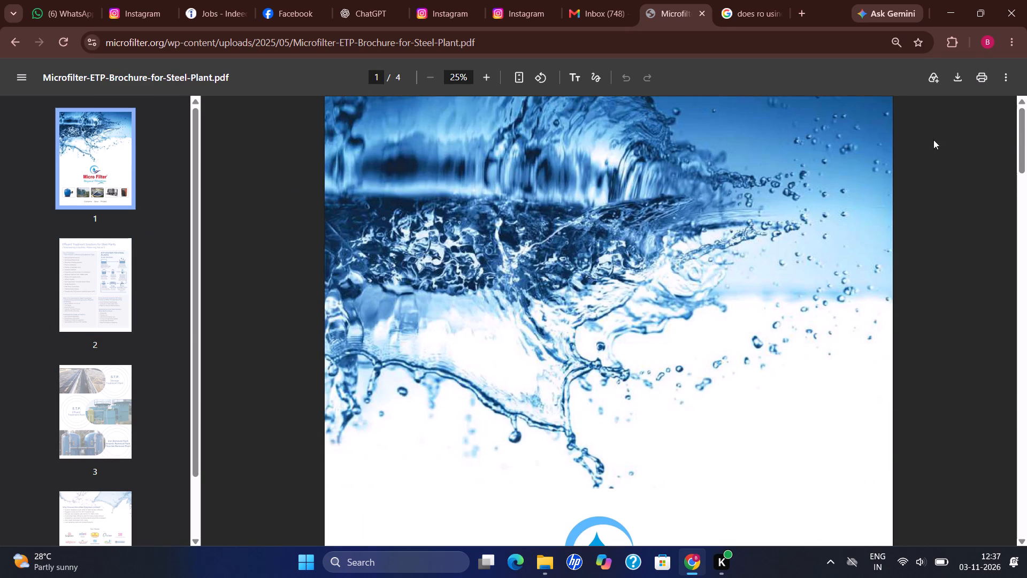
{"action": "left_click_drag", "start_coordinate": [1019, 148], "coordinate": [1017, 91]}
{"action": "key", "text": "ctrl+minus"}
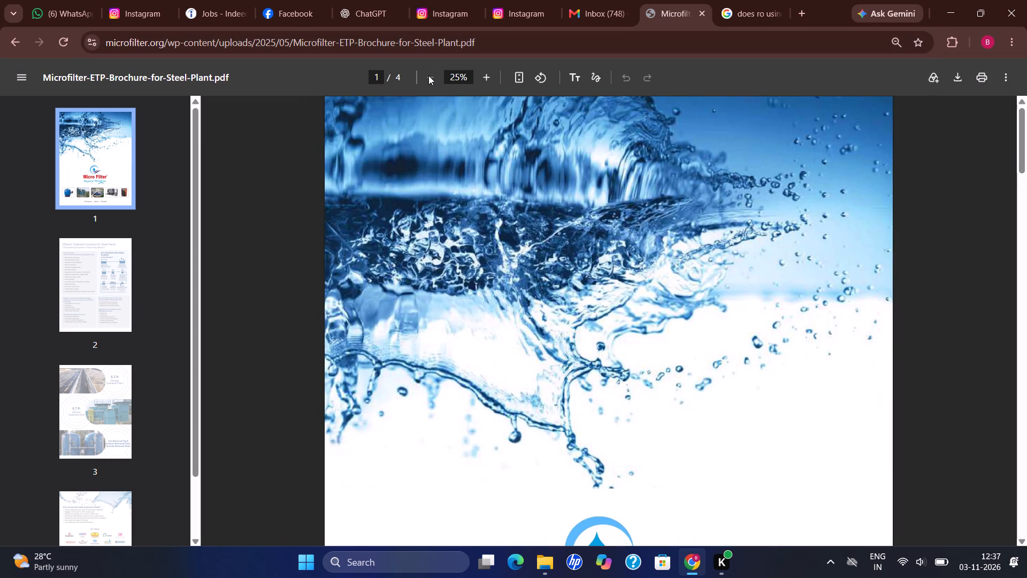
Read through the whole Micro Filter brochure, from the cover past the steel plant and treatment plant pages to the "Our Clients" section.
{"action": "scroll", "coordinate": [653, 300], "scroll_direction": "down", "scroll_amount": 2}
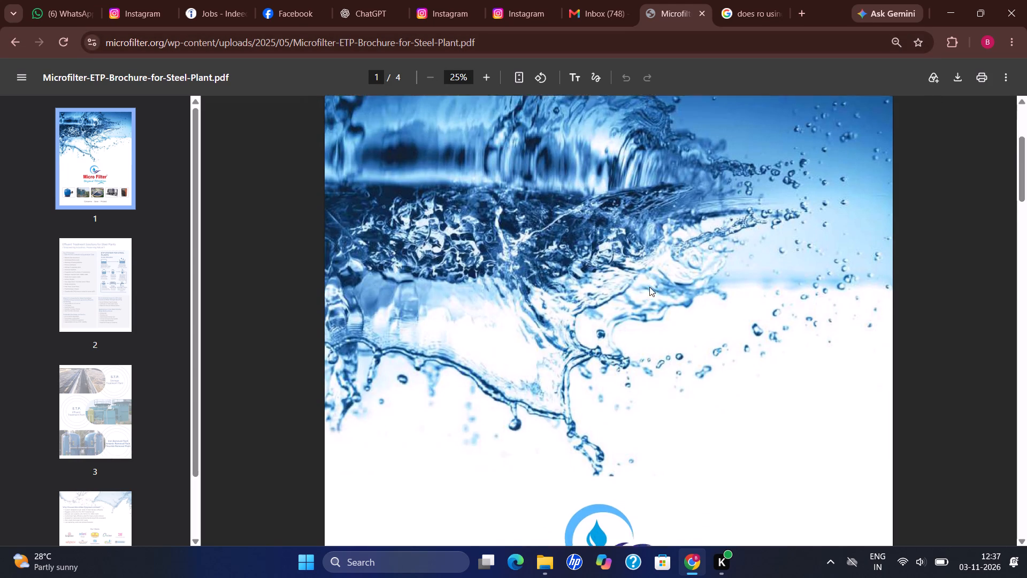
{"action": "scroll", "coordinate": [649, 287], "scroll_direction": "down", "scroll_amount": 6}
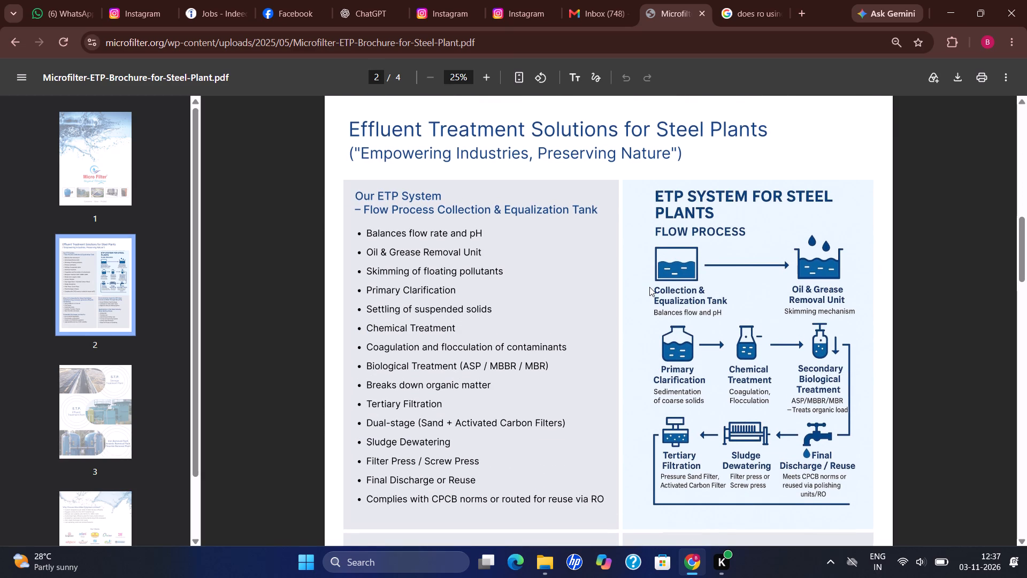
{"action": "scroll", "coordinate": [649, 287], "scroll_direction": "down", "scroll_amount": 6}
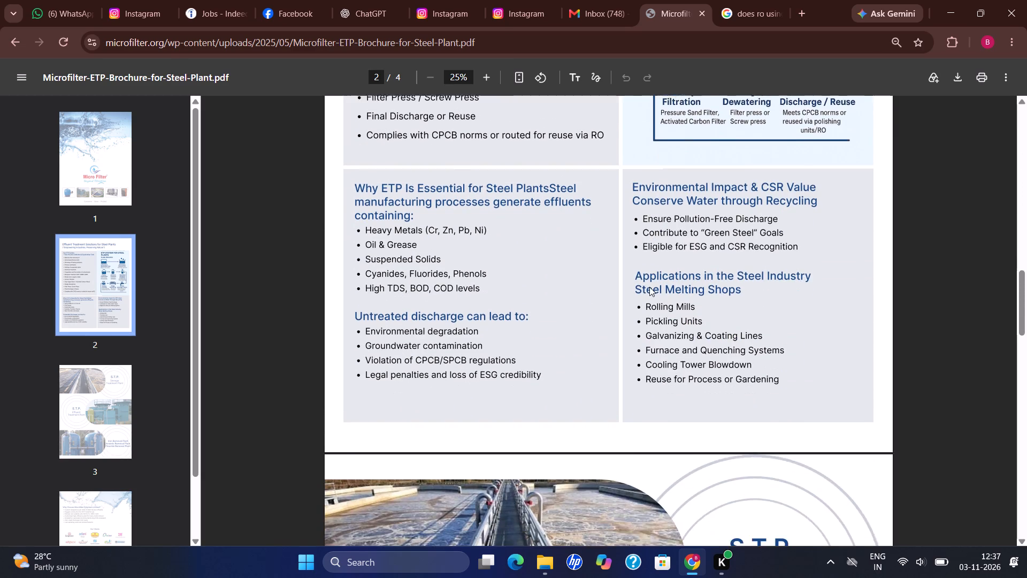
{"action": "scroll", "coordinate": [649, 287], "scroll_direction": "down", "scroll_amount": 3}
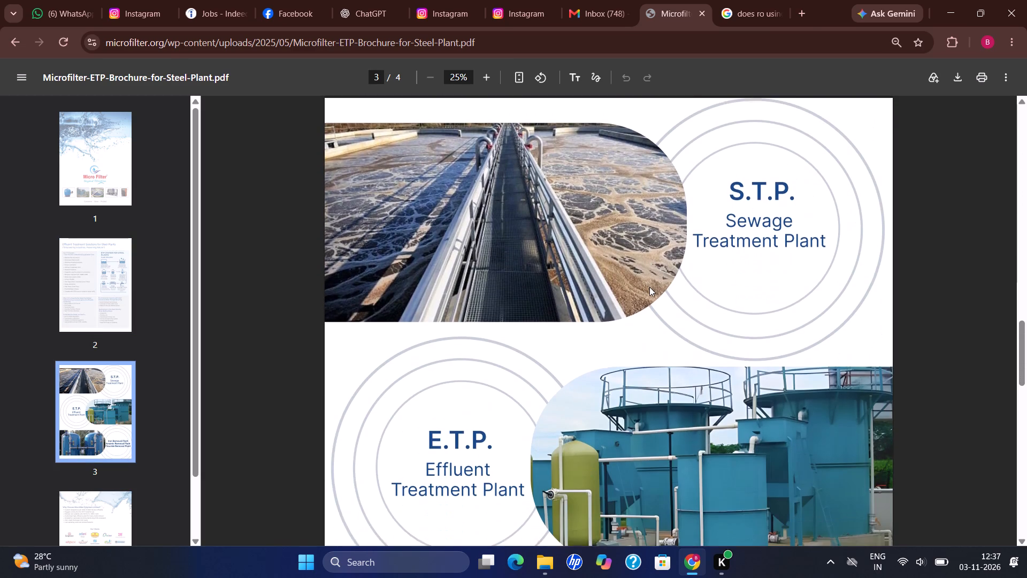
{"action": "scroll", "coordinate": [649, 287], "scroll_direction": "down", "scroll_amount": 10}
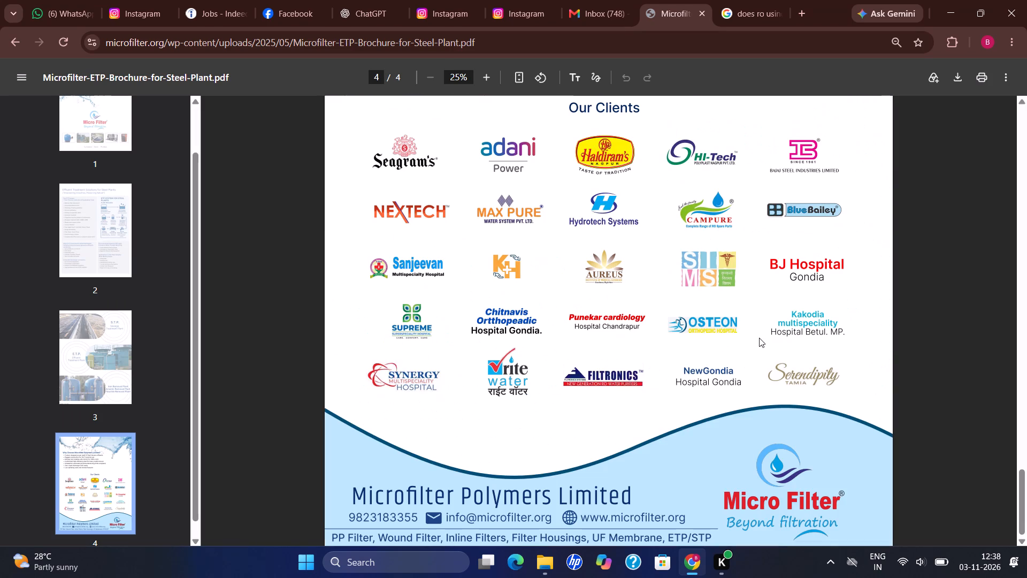
{"action": "scroll", "coordinate": [719, 293], "scroll_direction": "down", "scroll_amount": 1}
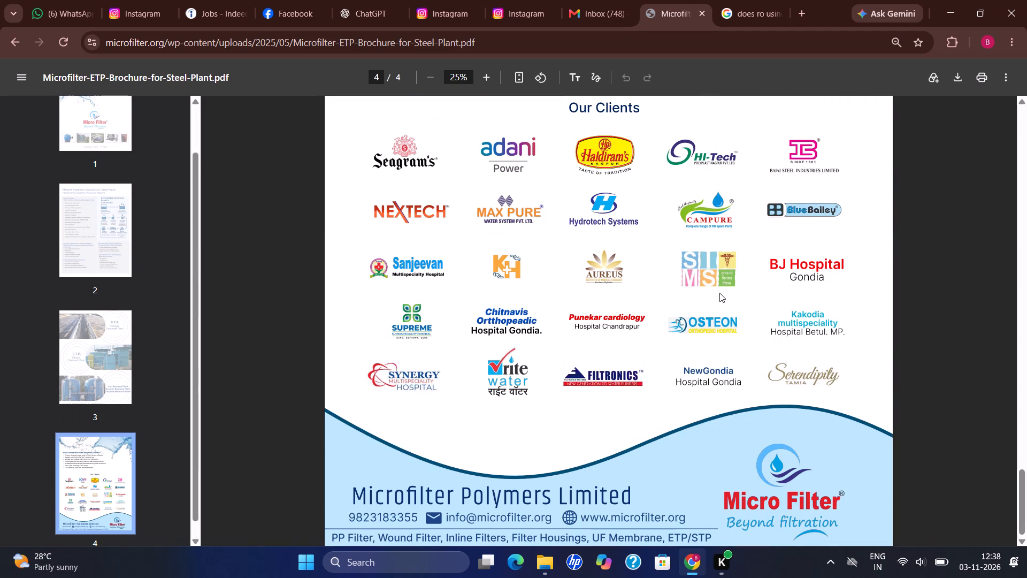
{"action": "scroll", "coordinate": [719, 293], "scroll_direction": "down", "scroll_amount": 1}
Go back to the brochure's cover, examine its logo and product images, and continue to the steel plant ETP page.
{"action": "left_click_drag", "start_coordinate": [1021, 499], "coordinate": [1025, 404]}
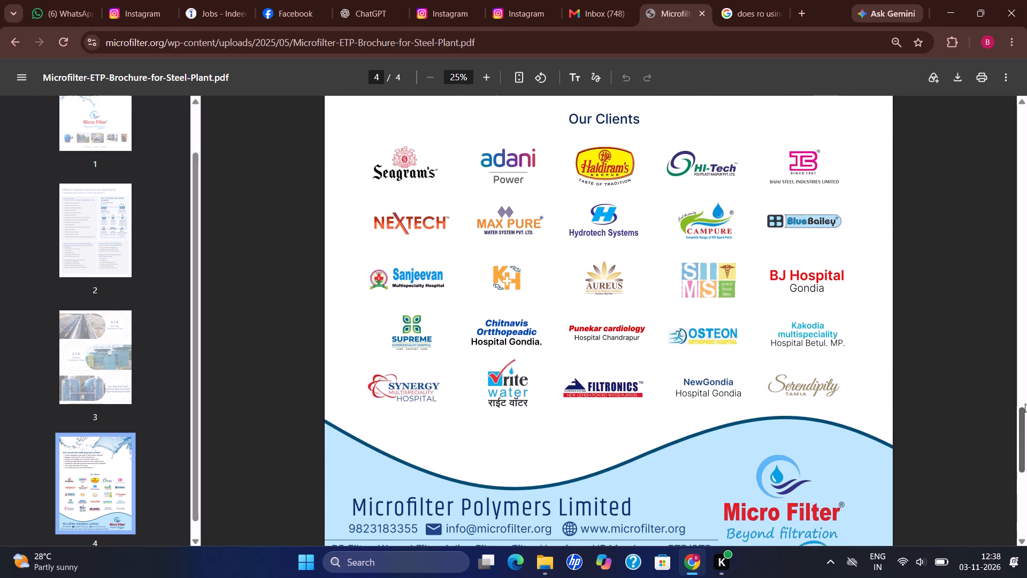
{"action": "left_click_drag", "start_coordinate": [1025, 404], "coordinate": [992, 206]}
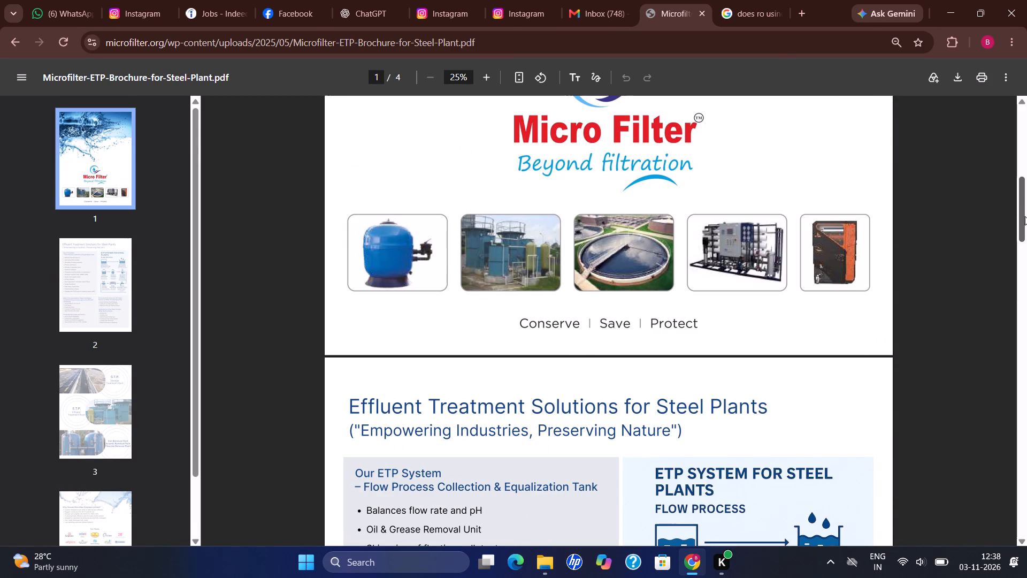
{"action": "left_click", "coordinate": [1026, 222]}
{"action": "left_click_drag", "start_coordinate": [1026, 222], "coordinate": [1025, 150]}
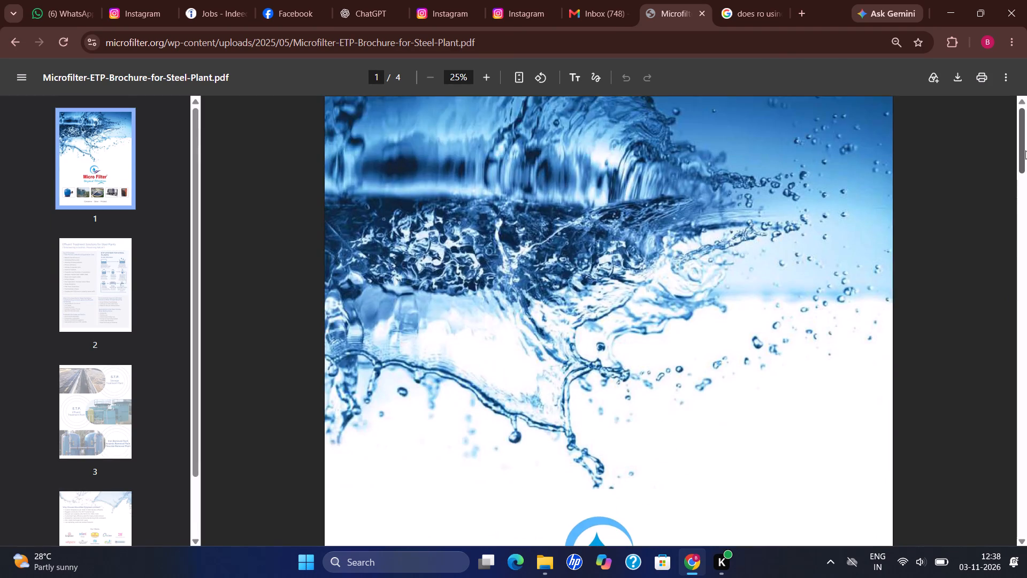
{"action": "left_click_drag", "start_coordinate": [1025, 150], "coordinate": [1015, 204]}
{"action": "left_click_drag", "start_coordinate": [1023, 202], "coordinate": [1021, 179]}
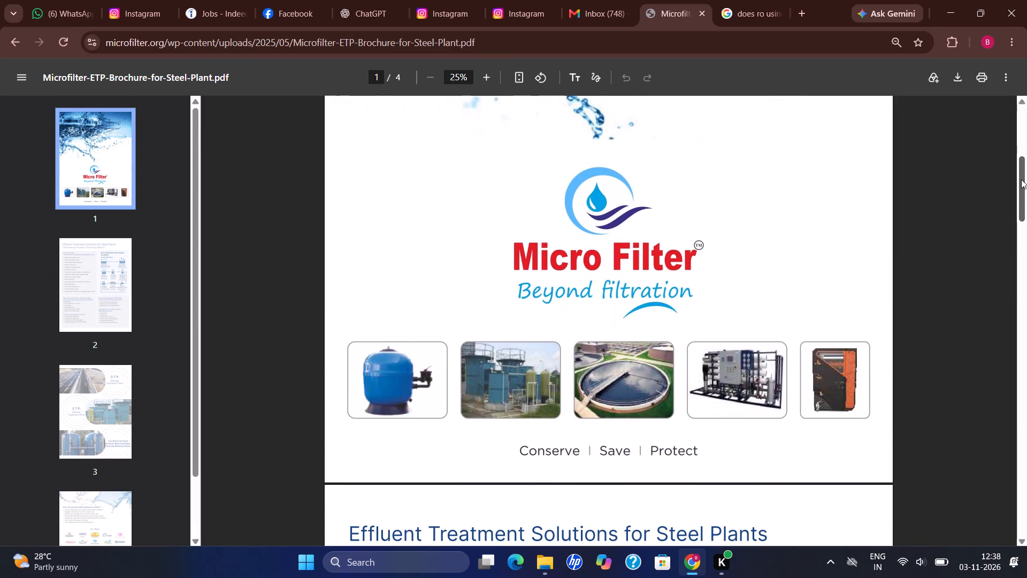
{"action": "left_click_drag", "start_coordinate": [1021, 179], "coordinate": [1021, 158]}
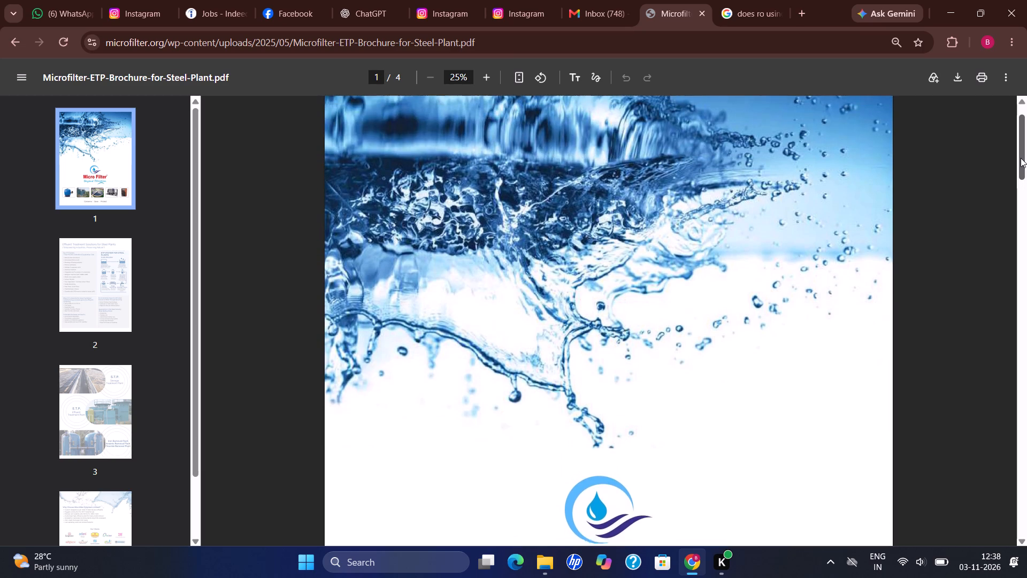
{"action": "left_click_drag", "start_coordinate": [1021, 158], "coordinate": [1026, 192]}
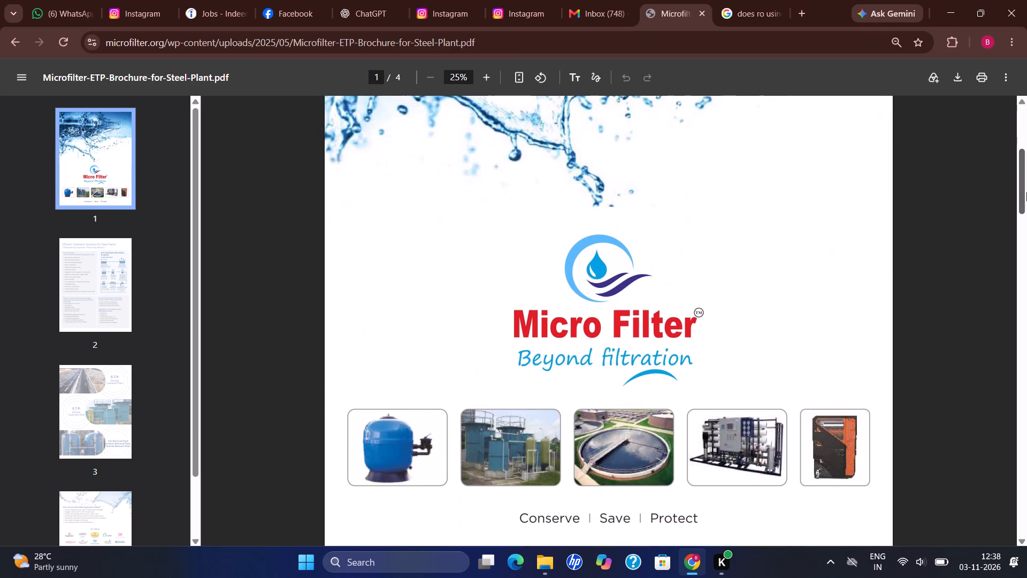
{"action": "left_click_drag", "start_coordinate": [1026, 192], "coordinate": [1008, 254]}
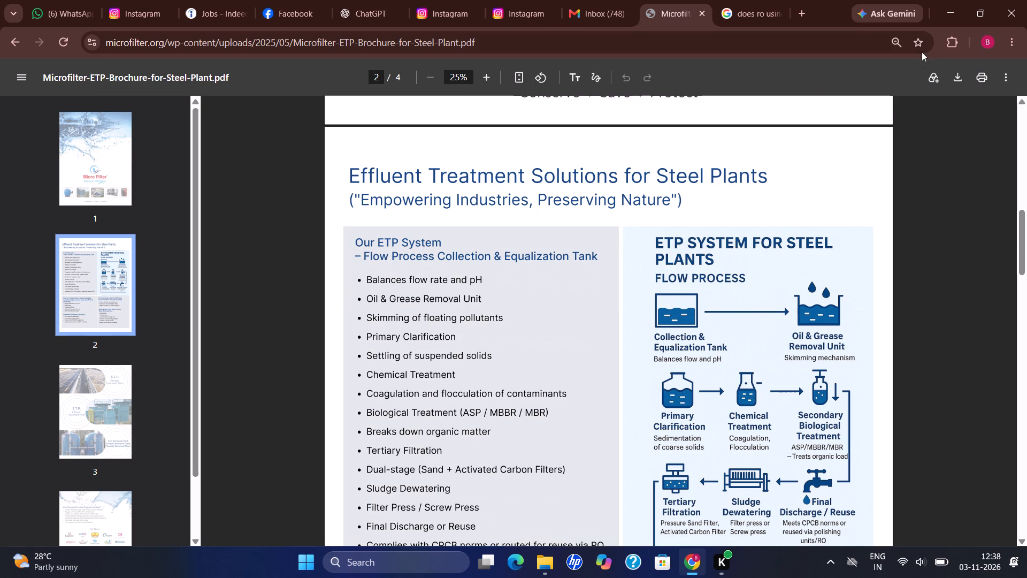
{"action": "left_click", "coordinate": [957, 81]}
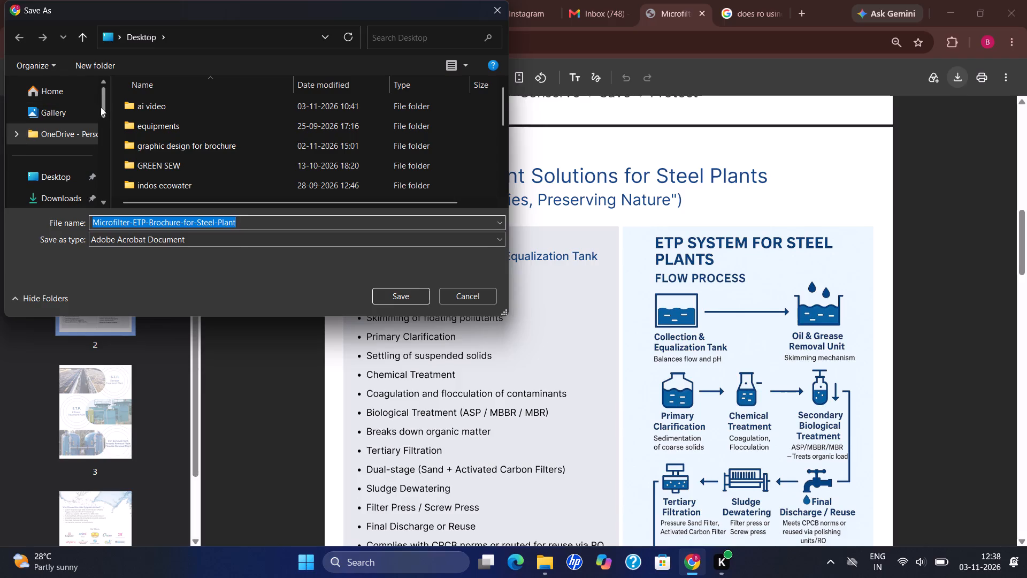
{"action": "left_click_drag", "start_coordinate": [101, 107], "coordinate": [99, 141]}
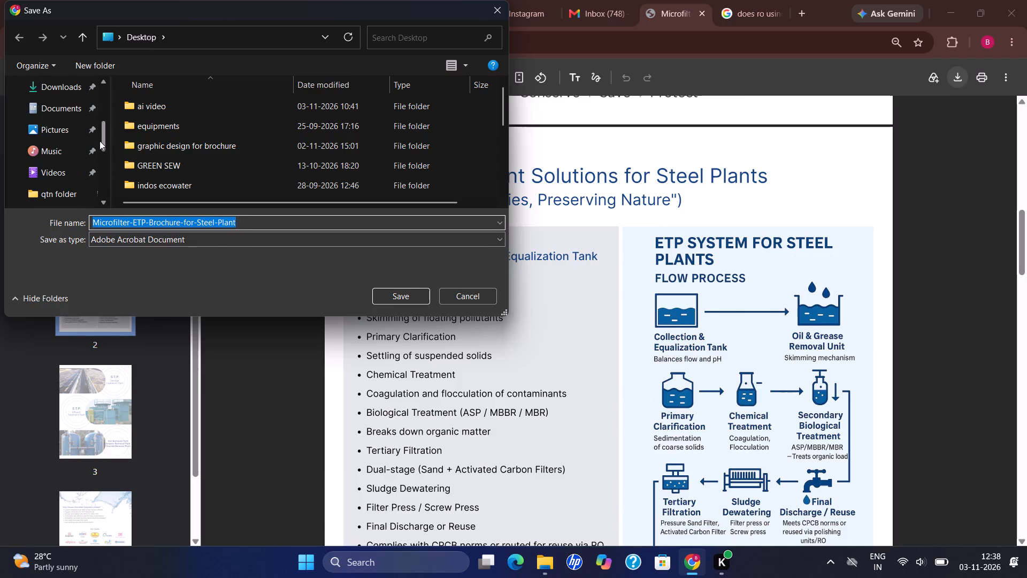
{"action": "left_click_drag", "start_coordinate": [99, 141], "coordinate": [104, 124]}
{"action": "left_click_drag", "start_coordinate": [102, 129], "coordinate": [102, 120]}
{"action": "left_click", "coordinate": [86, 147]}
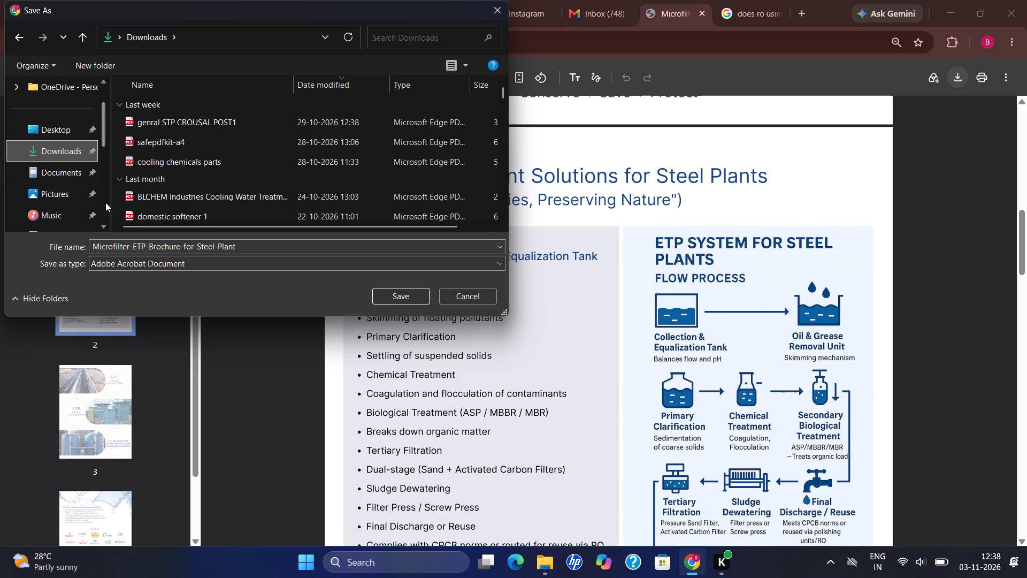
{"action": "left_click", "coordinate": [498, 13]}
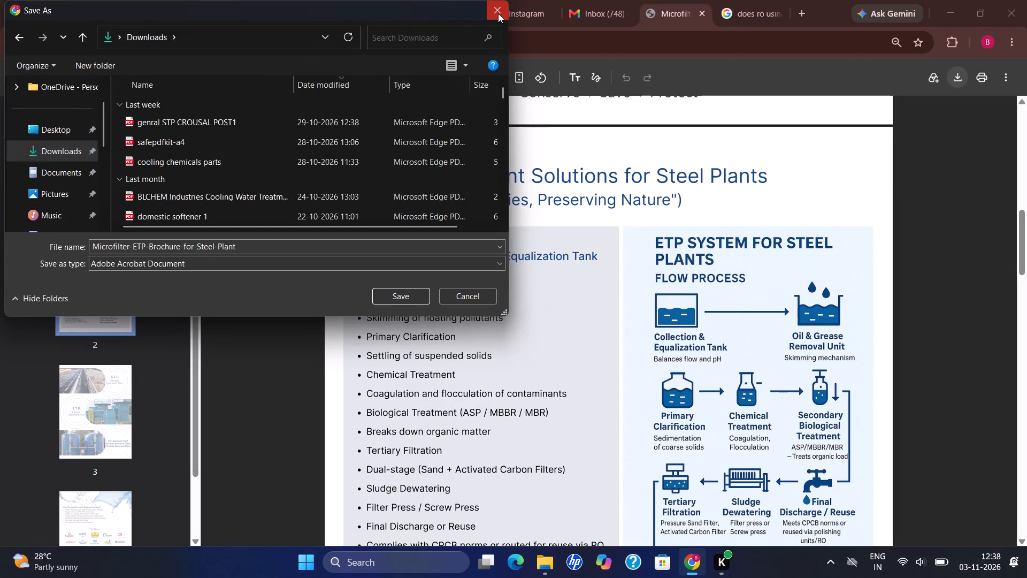
Start downloading the brochure, keeping Adobe Acrobat Document as the file type and choosing the Downloads folder as the destination.
{"action": "left_click", "coordinate": [949, 77]}
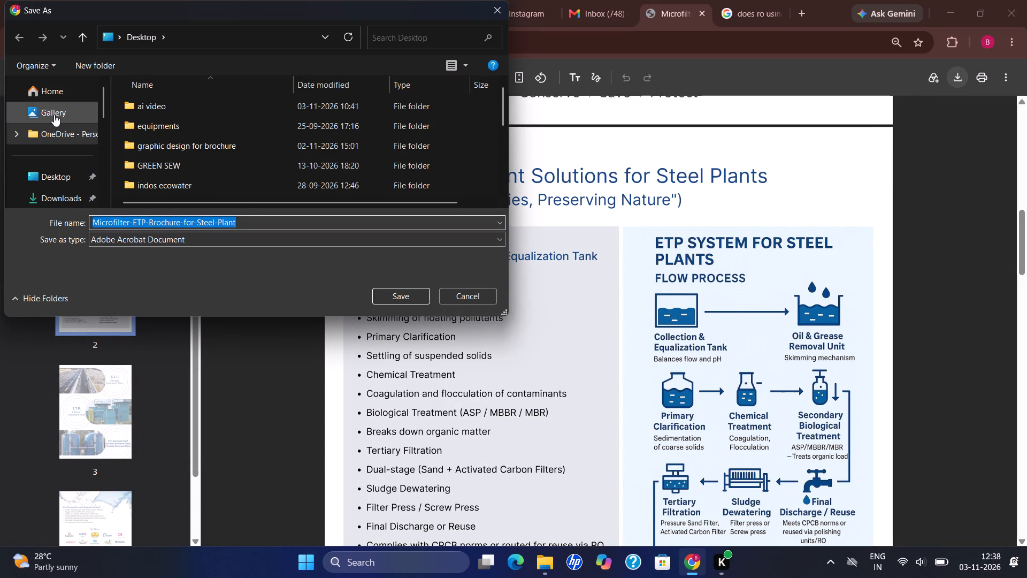
{"action": "left_click", "coordinate": [253, 232]}
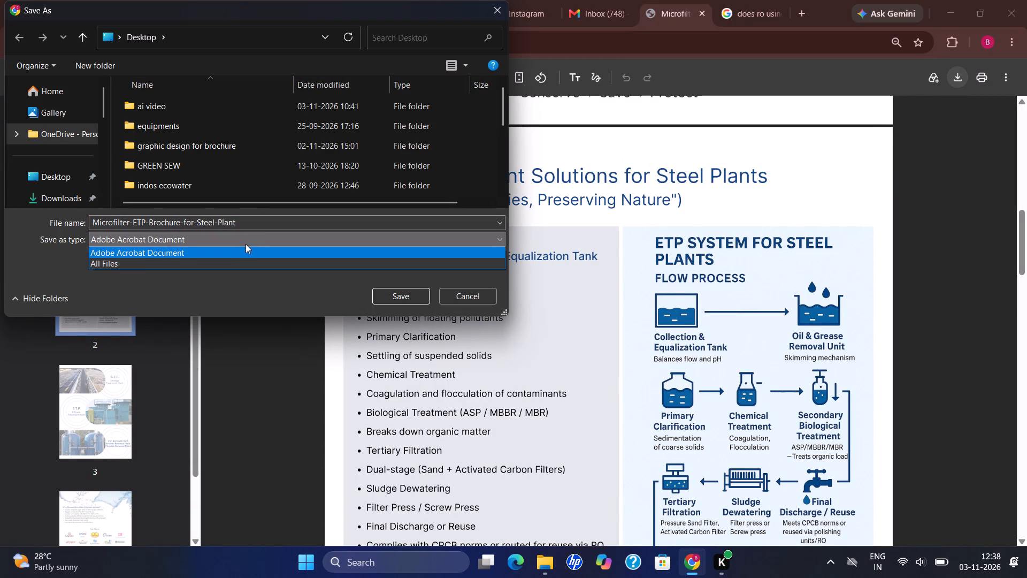
{"action": "left_click", "coordinate": [239, 261]}
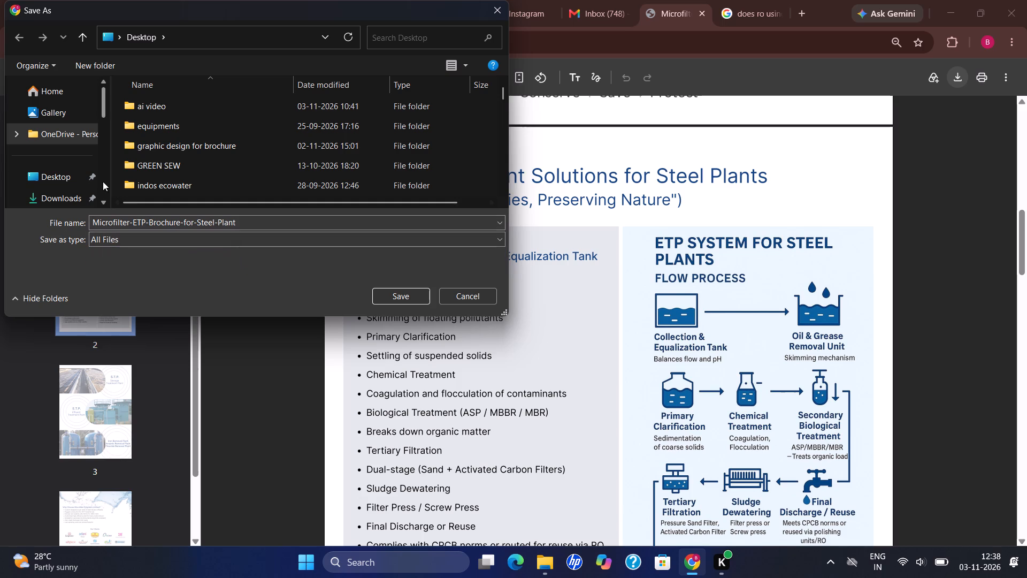
{"action": "left_click", "coordinate": [156, 242]}
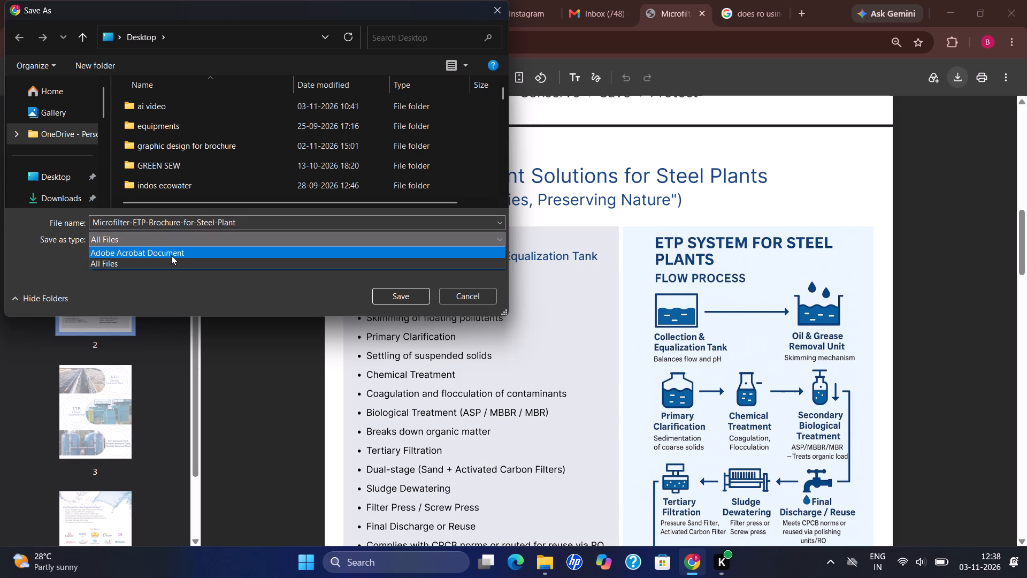
{"action": "left_click", "coordinate": [171, 255]}
{"action": "left_click_drag", "start_coordinate": [103, 108], "coordinate": [103, 147]}
{"action": "left_click", "coordinate": [89, 166]}
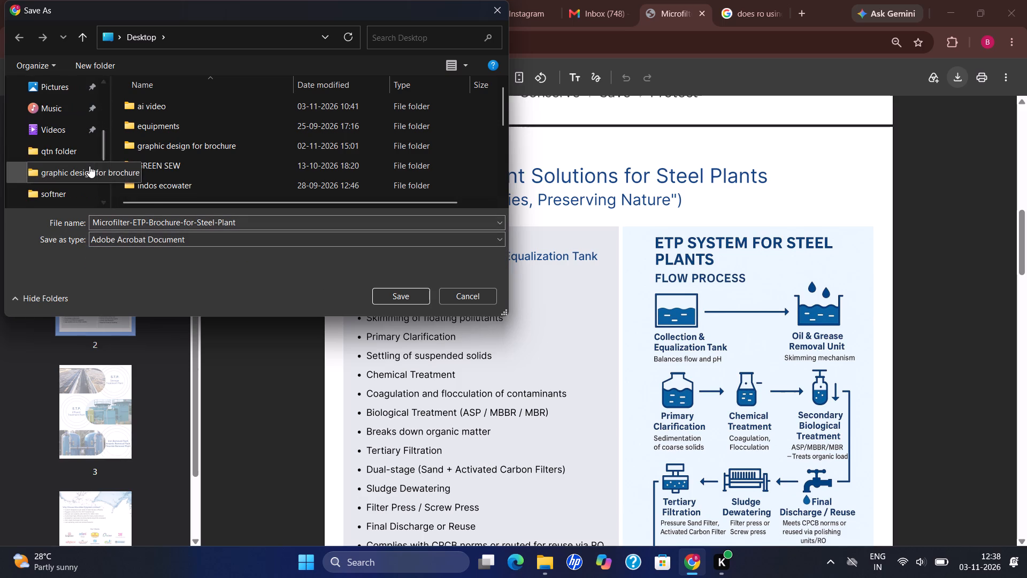
{"action": "left_click_drag", "start_coordinate": [102, 139], "coordinate": [98, 94]}
{"action": "left_click", "coordinate": [54, 195]}
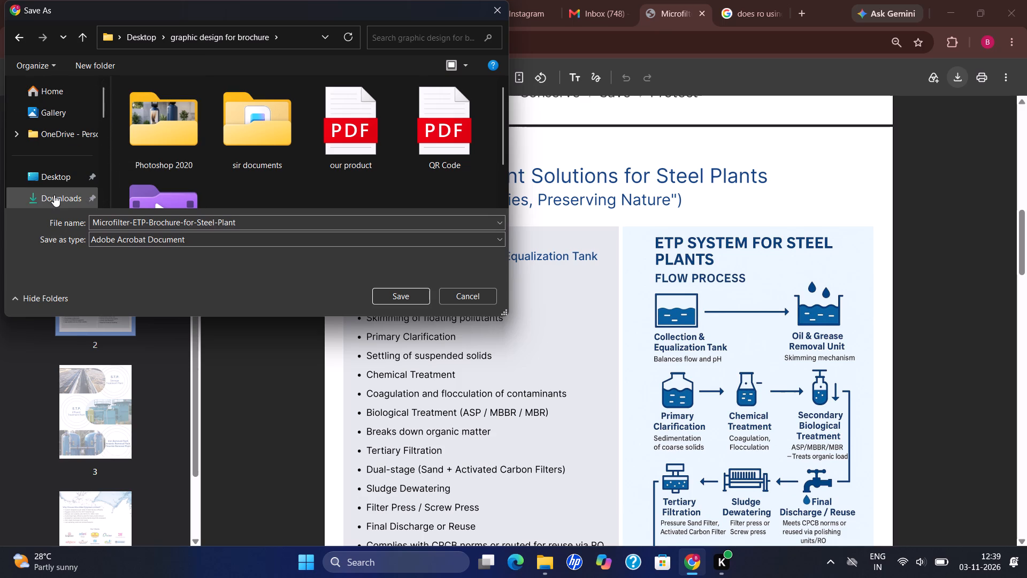
Remove "Microfilter-" from the file name and save the brochure as ETP-Brochure-for-Steel-Plant.
{"action": "left_click_drag", "start_coordinate": [132, 219], "coordinate": [117, 218]}
{"action": "left_click_drag", "start_coordinate": [117, 218], "coordinate": [133, 221]}
{"action": "left_click", "coordinate": [133, 221]}
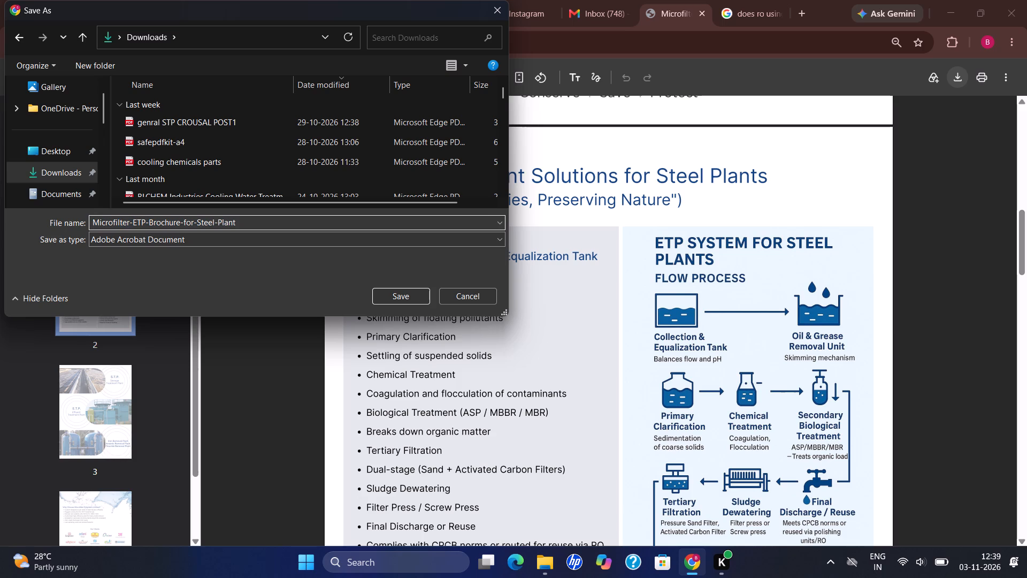
{"action": "left_click_drag", "start_coordinate": [132, 221], "coordinate": [89, 216]}
{"action": "key", "text": "BackSpace"}
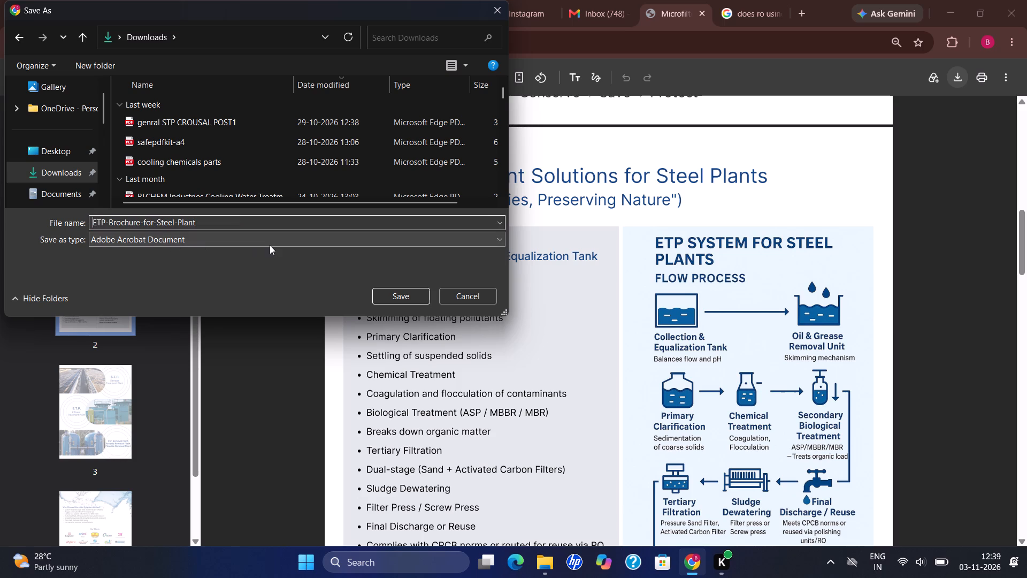
{"action": "left_click", "coordinate": [399, 293]}
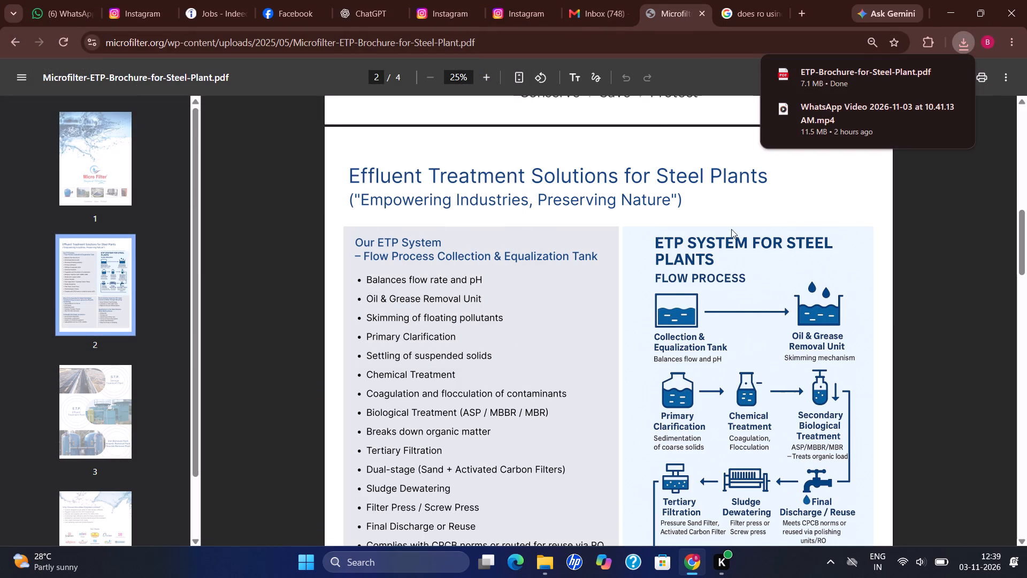
Switch from Adobe Acrobat back to the Micro Filter brochure in Chrome.
{"action": "left_click", "coordinate": [731, 0]}
{"action": "left_click", "coordinate": [670, 8]}
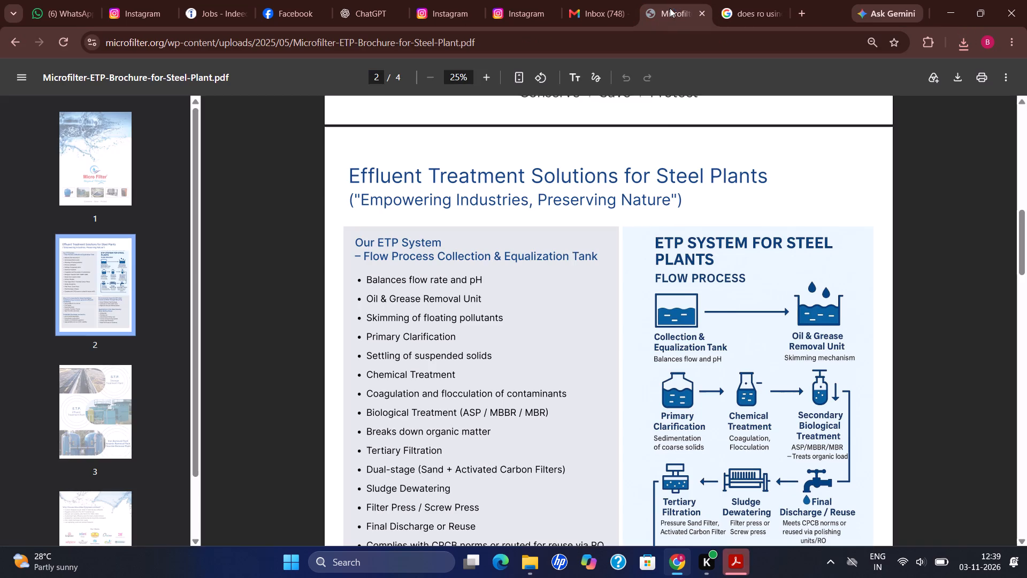
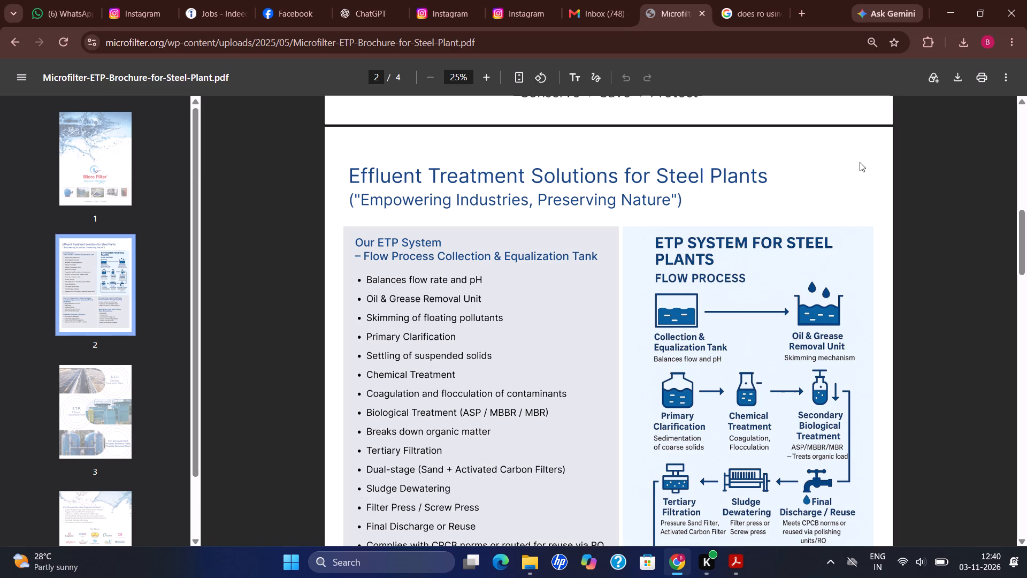
Launch Adobe Photoshop 2020 and extend its window to the edge of the screen.
{"action": "left_click", "coordinate": [958, 73]}
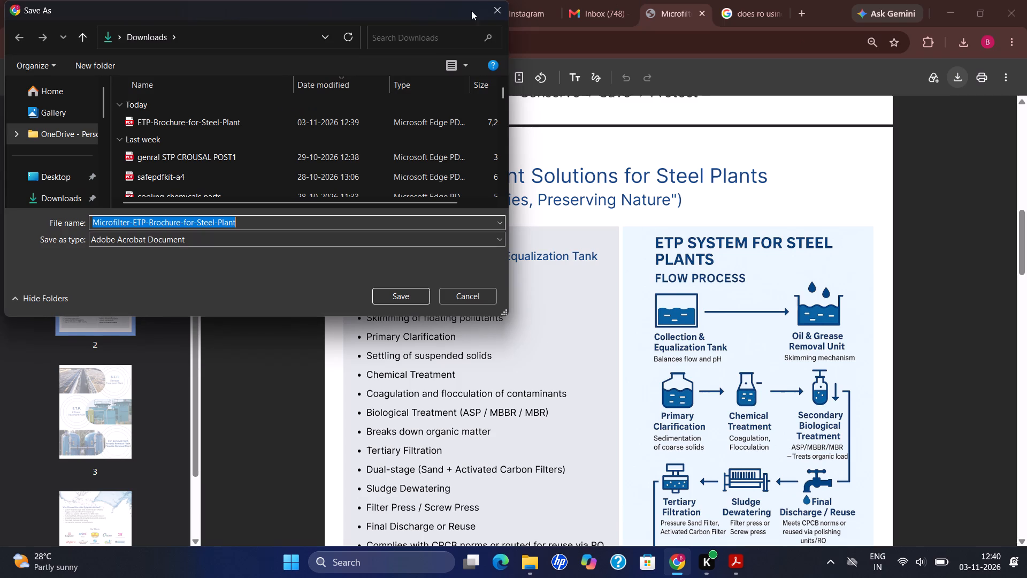
{"action": "left_click", "coordinate": [496, 10]}
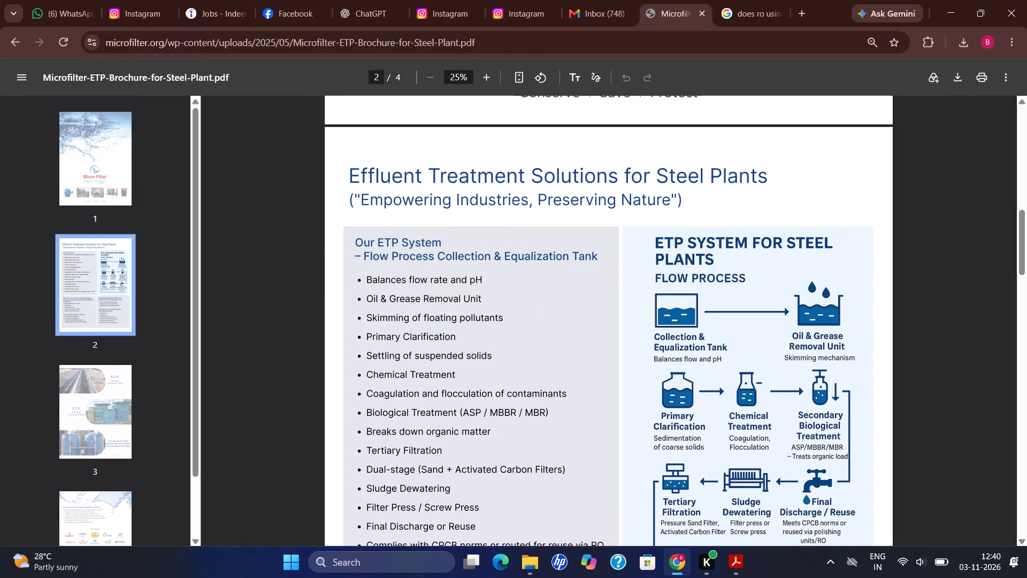
{"action": "double_click", "coordinate": [393, 569]}
{"action": "type", "text": "pho"}
{"action": "double_click", "coordinate": [418, 145]}
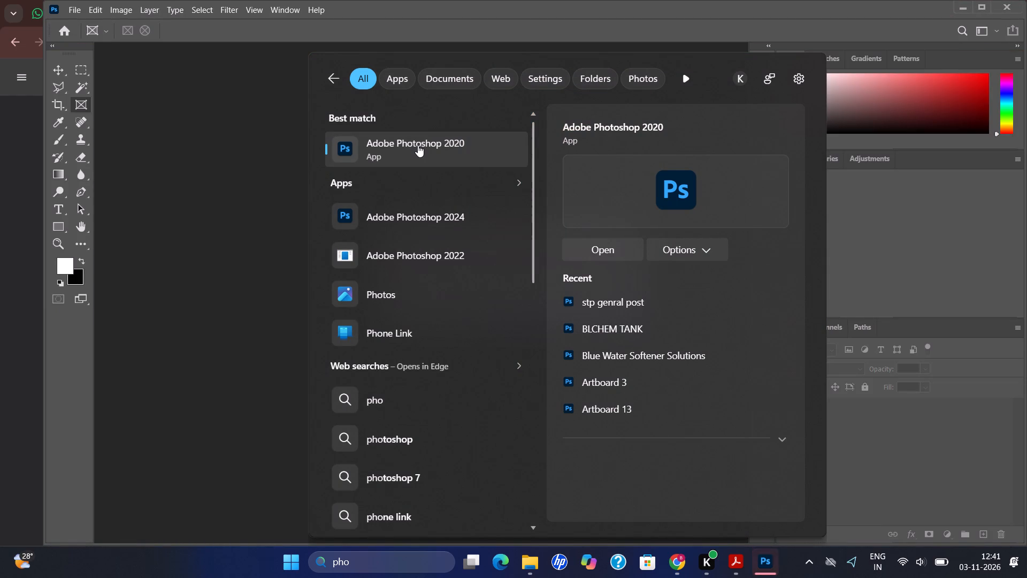
{"action": "left_click", "coordinate": [224, 116]}
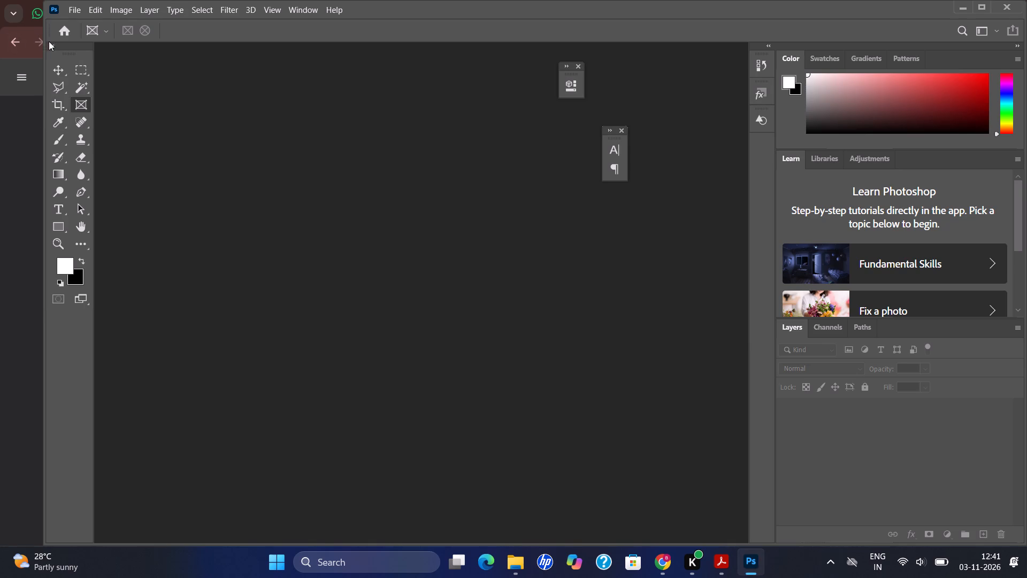
{"action": "left_click_drag", "start_coordinate": [44, 43], "coordinate": [0, 42]}
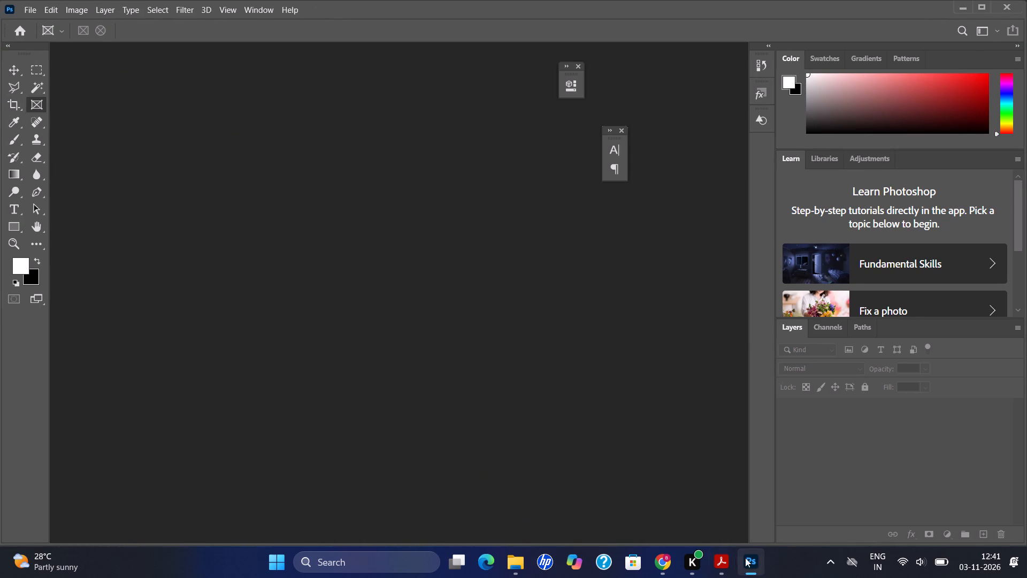
Switch to Adobe Acrobat and close the window showing the steel plant ETP brochure.
{"action": "left_click", "coordinate": [717, 559]}
{"action": "left_click_drag", "start_coordinate": [504, 316], "coordinate": [634, 330]}
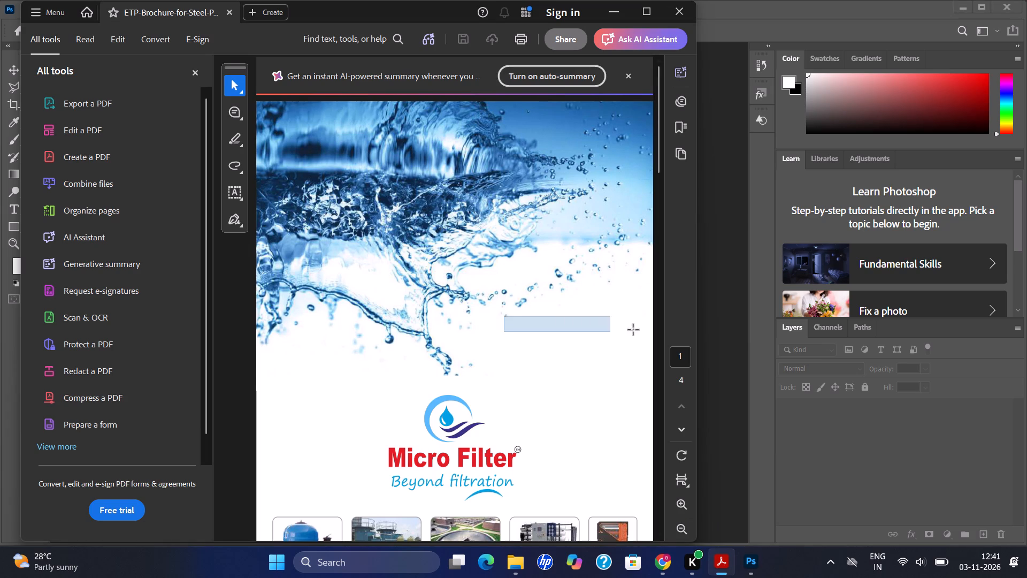
{"action": "left_click_drag", "start_coordinate": [634, 330], "coordinate": [717, 271]}
{"action": "left_click", "coordinate": [683, 12]}
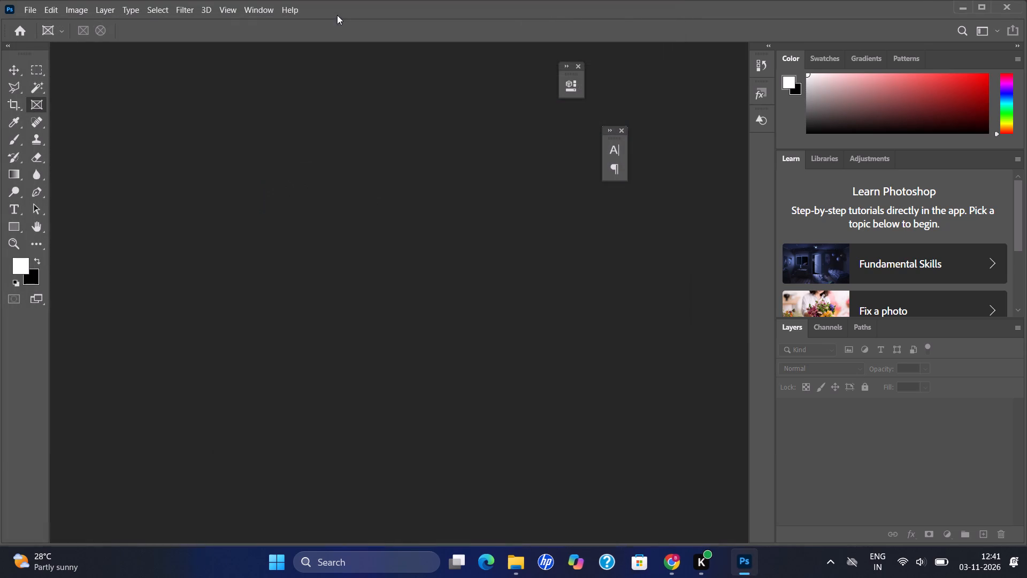
Open ETP-Brochure-for-Steel-Plant from Downloads in Photoshop, importing all four pages at 300 pixels/inch.
{"action": "left_click", "coordinate": [33, 4]}
{"action": "left_click", "coordinate": [28, 16]}
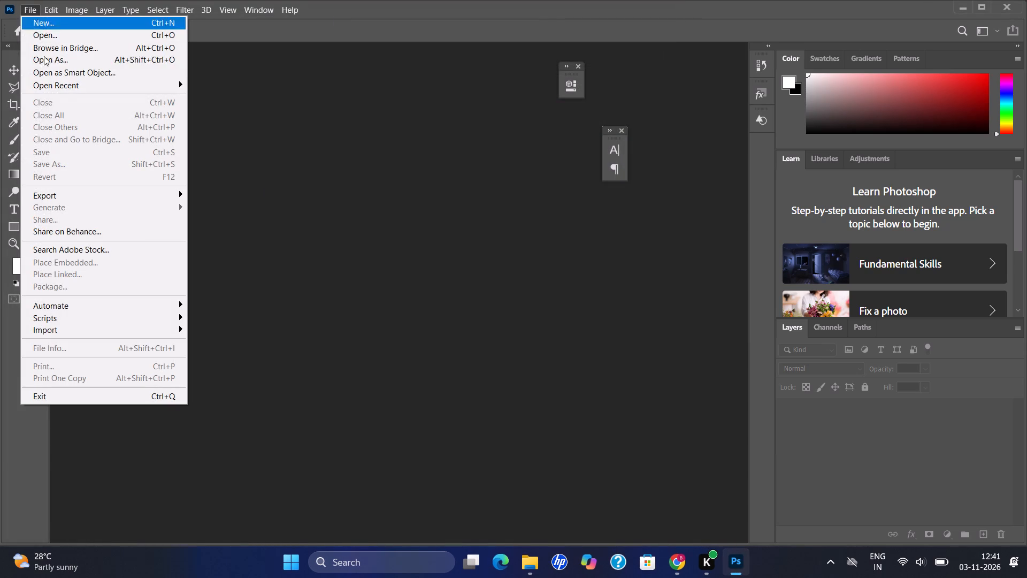
{"action": "left_click", "coordinate": [63, 36]}
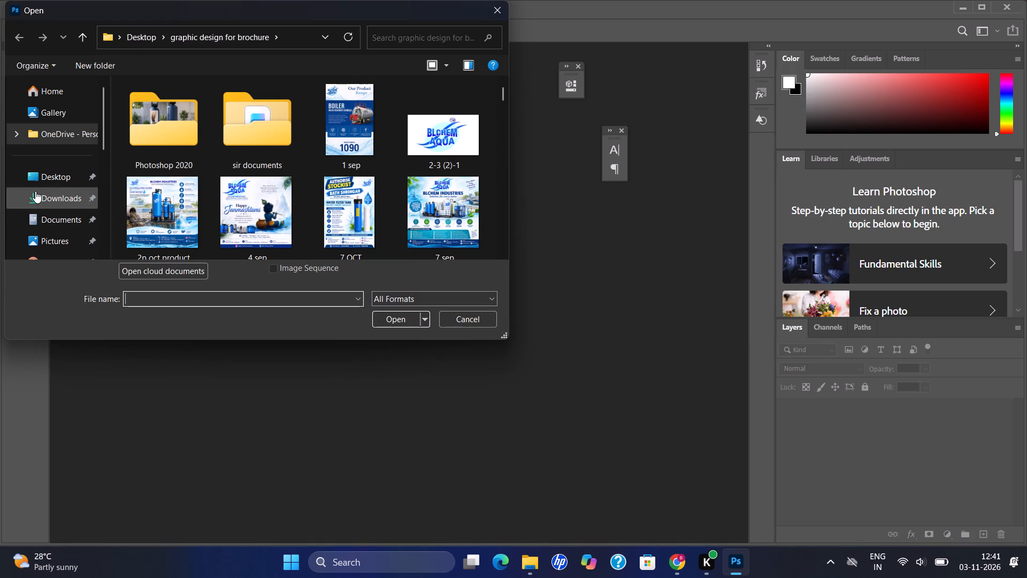
{"action": "left_click", "coordinate": [35, 191]}
{"action": "left_click", "coordinate": [201, 120]}
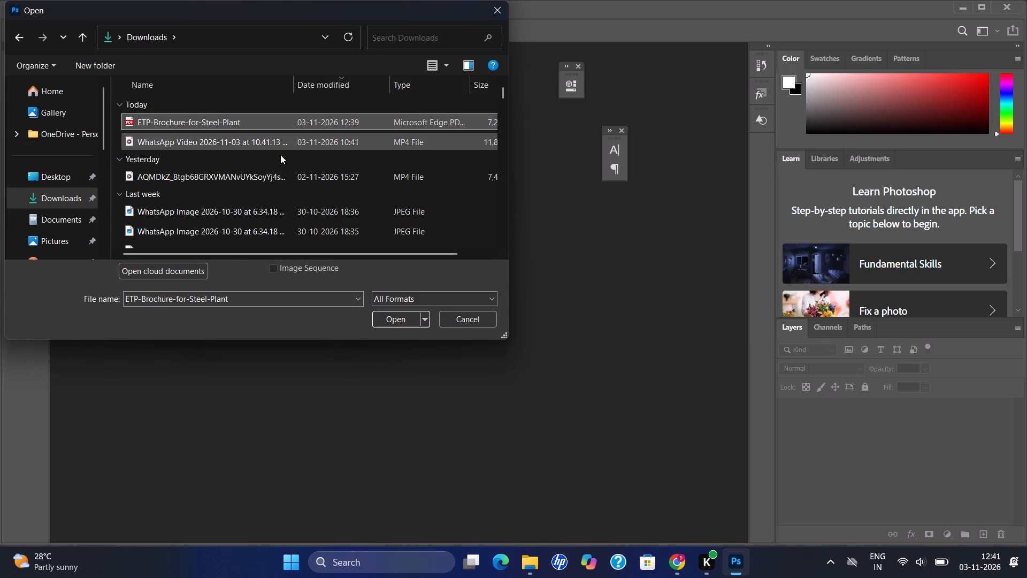
{"action": "left_click", "coordinate": [400, 310]}
{"action": "left_click", "coordinate": [400, 315]}
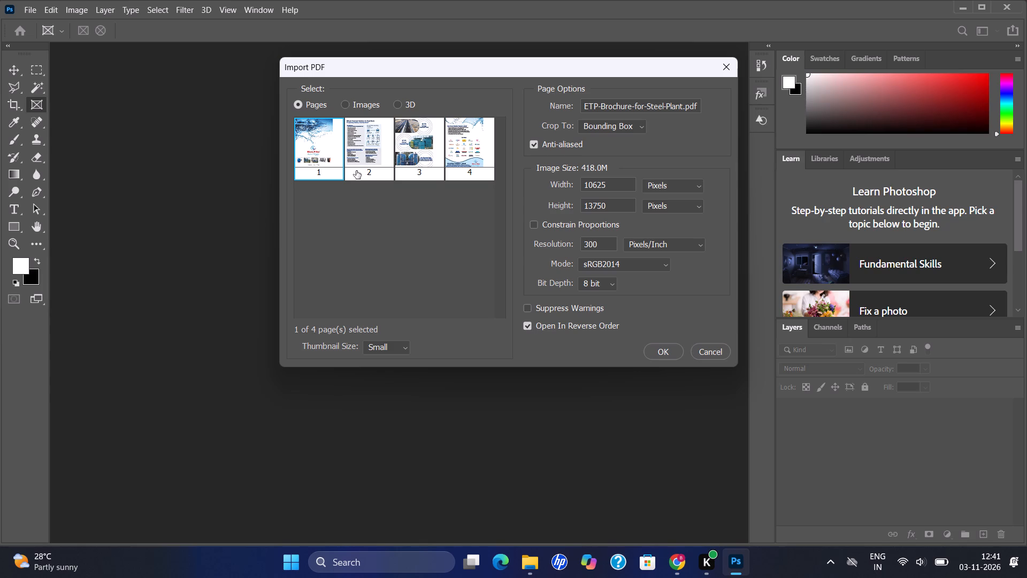
{"action": "left_click", "coordinate": [359, 168], "text": "shift"}
{"action": "left_click", "coordinate": [419, 163], "text": "shift"}
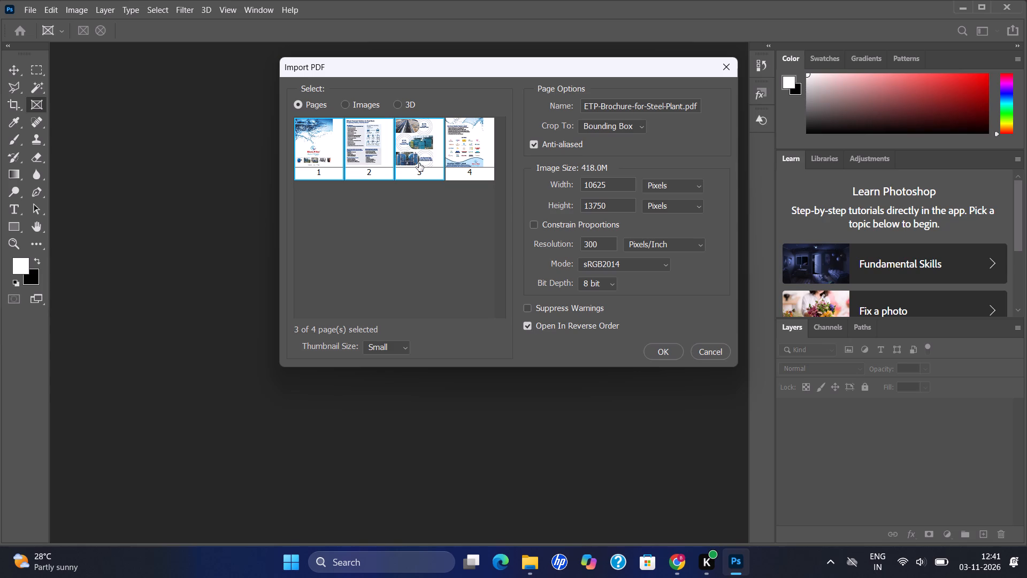
{"action": "left_click", "coordinate": [450, 163], "text": "shift"}
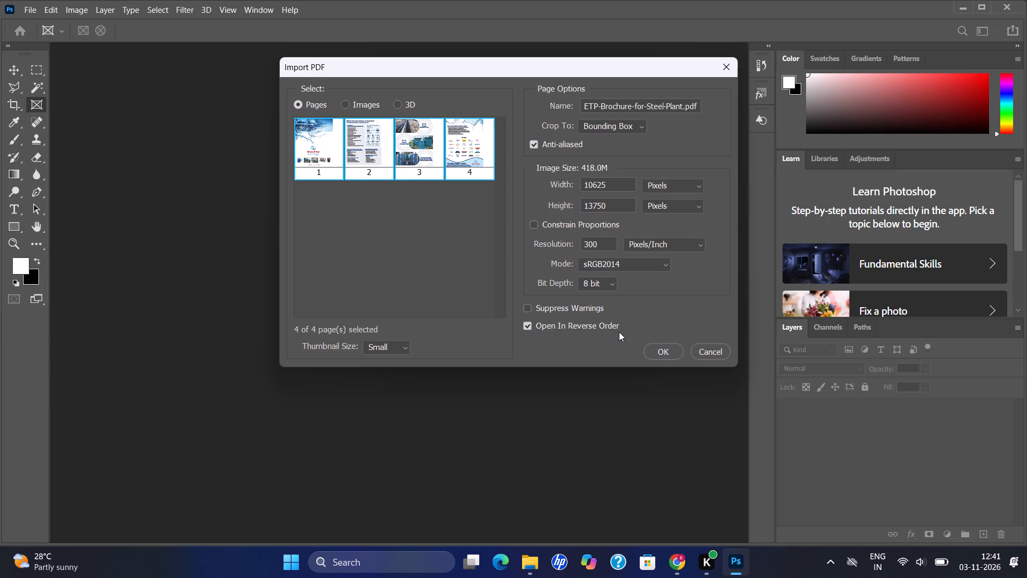
{"action": "left_click", "coordinate": [663, 353]}
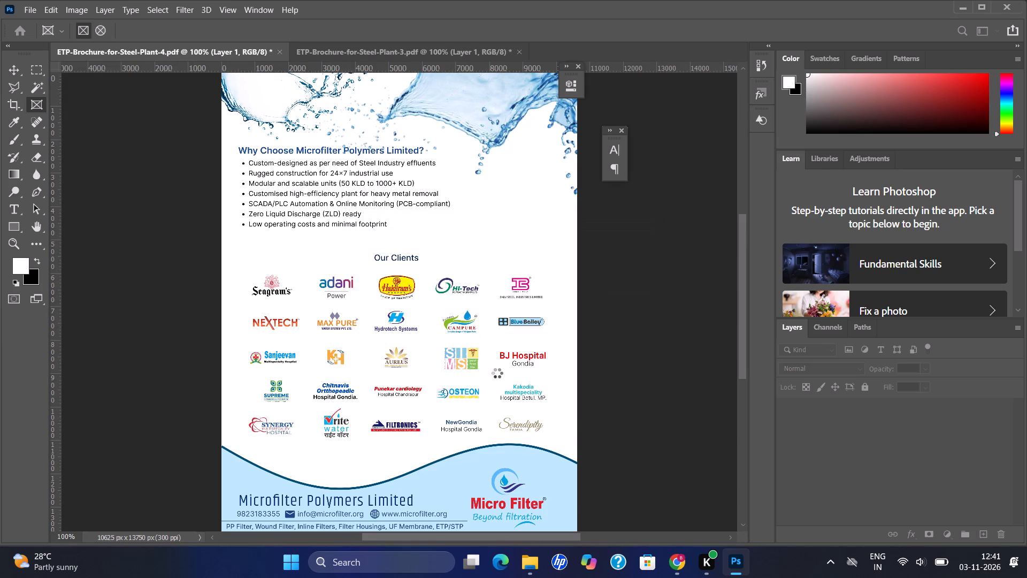
On the cover page, select the Micro Filter logo with its tagline, fill over it to remove it, and deselect.
{"action": "key", "text": "Right"}
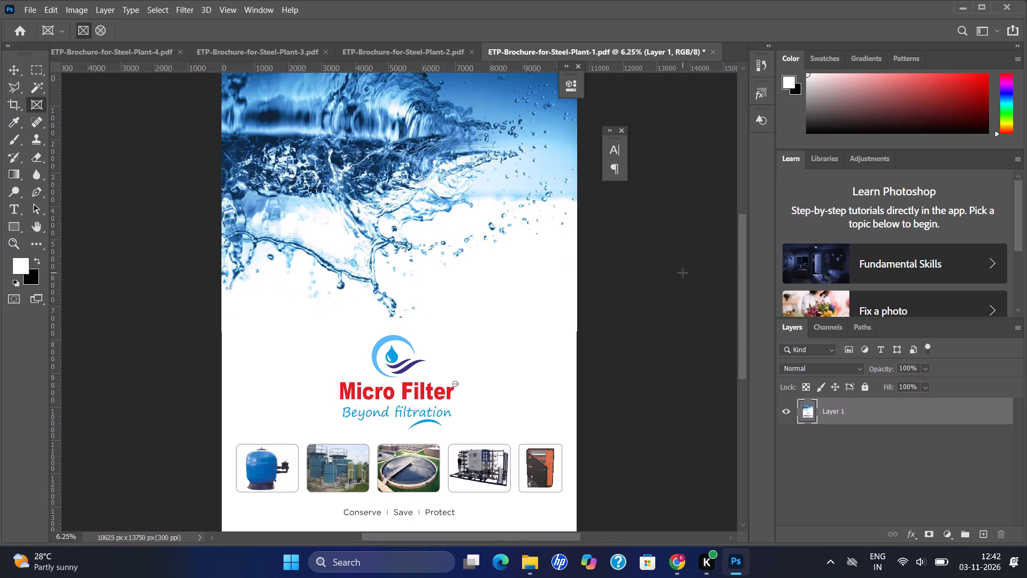
{"action": "key", "text": "ctrl+equal"}
{"action": "key", "text": "ctrl+minus"}
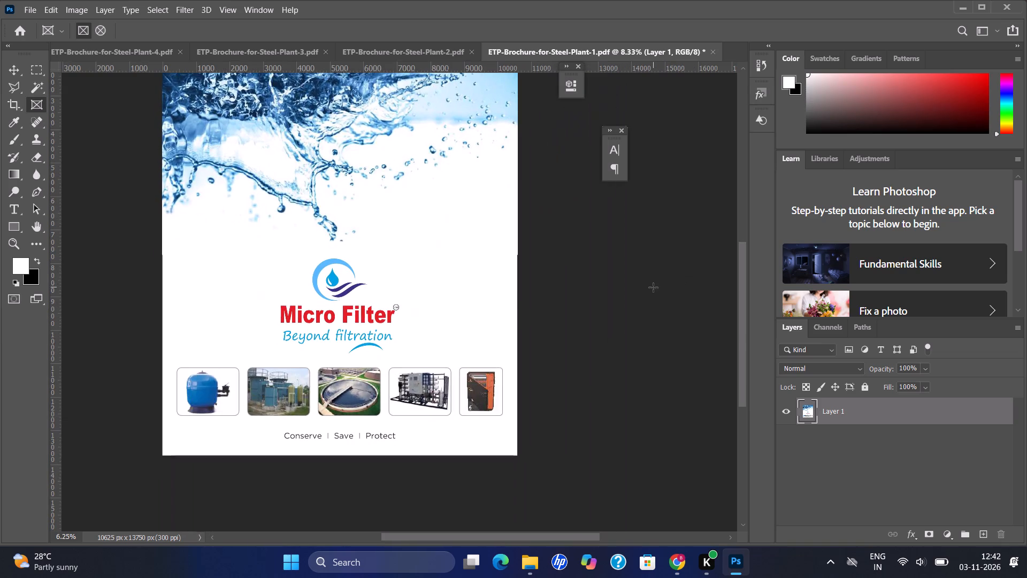
{"action": "left_click_drag", "start_coordinate": [745, 303], "coordinate": [741, 230]}
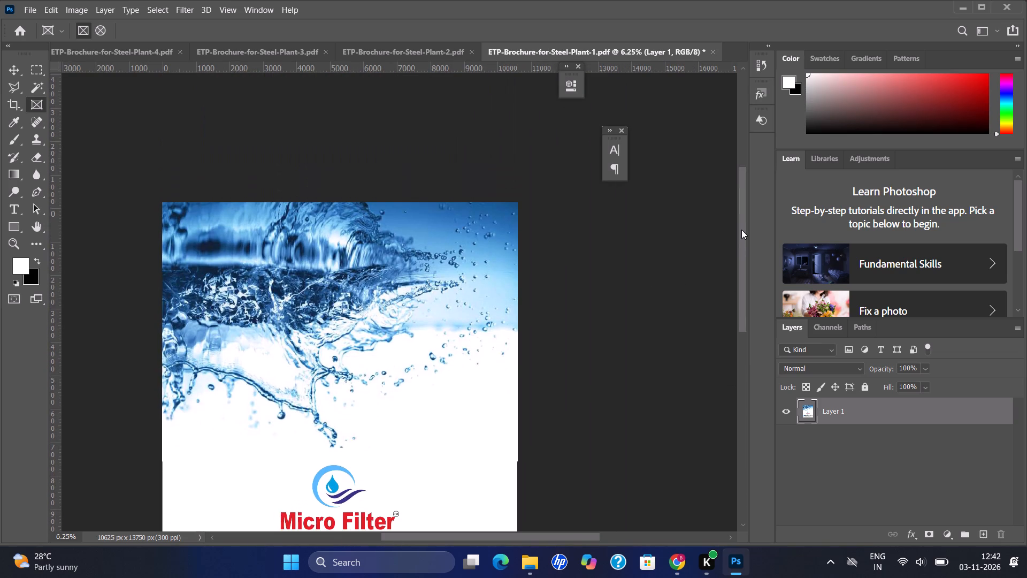
{"action": "left_click_drag", "start_coordinate": [741, 230], "coordinate": [741, 230]}
{"action": "key", "text": "ctrl+minus"}
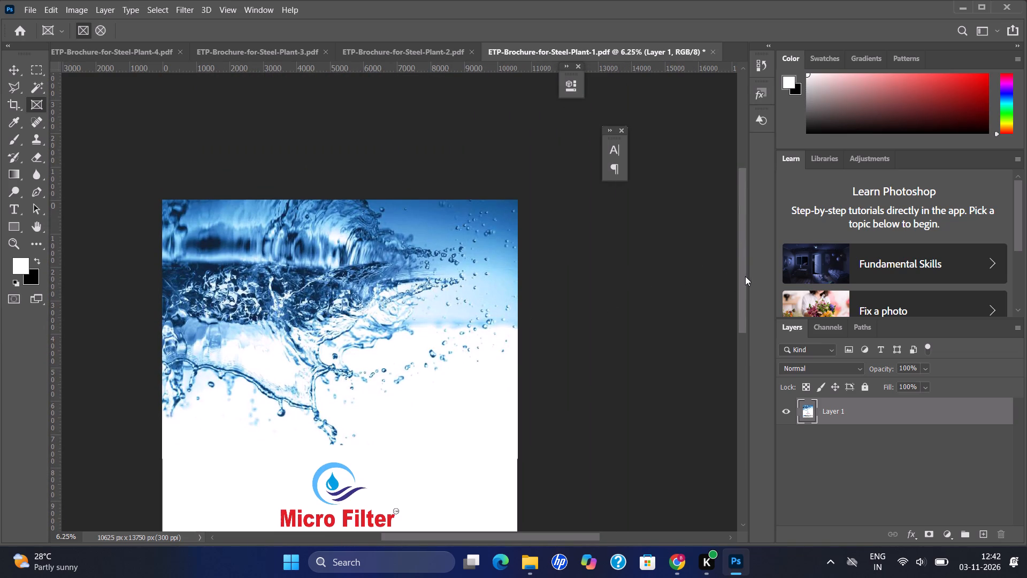
{"action": "left_click_drag", "start_coordinate": [745, 276], "coordinate": [728, 324]}
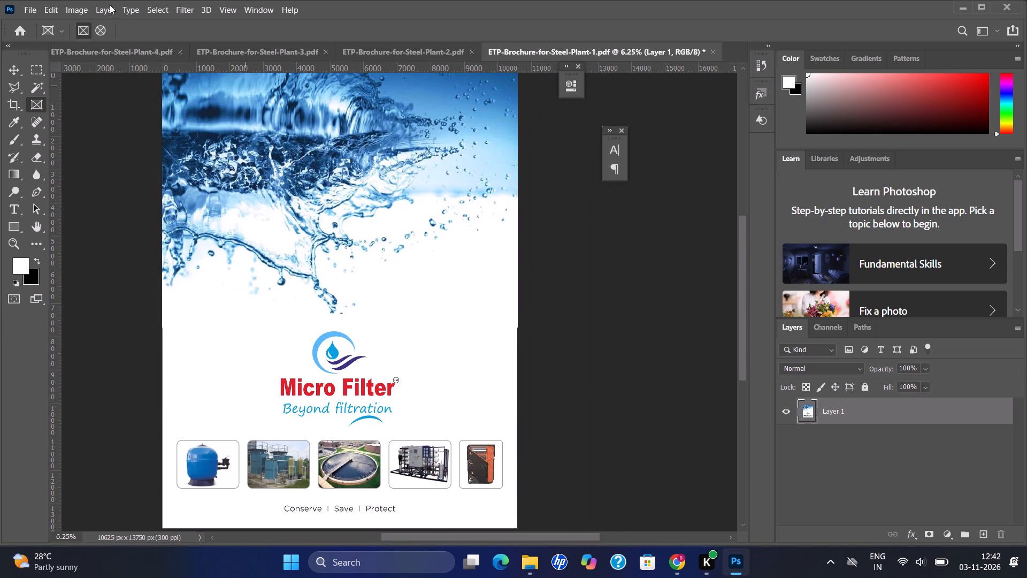
{"action": "left_click", "coordinate": [34, 72]}
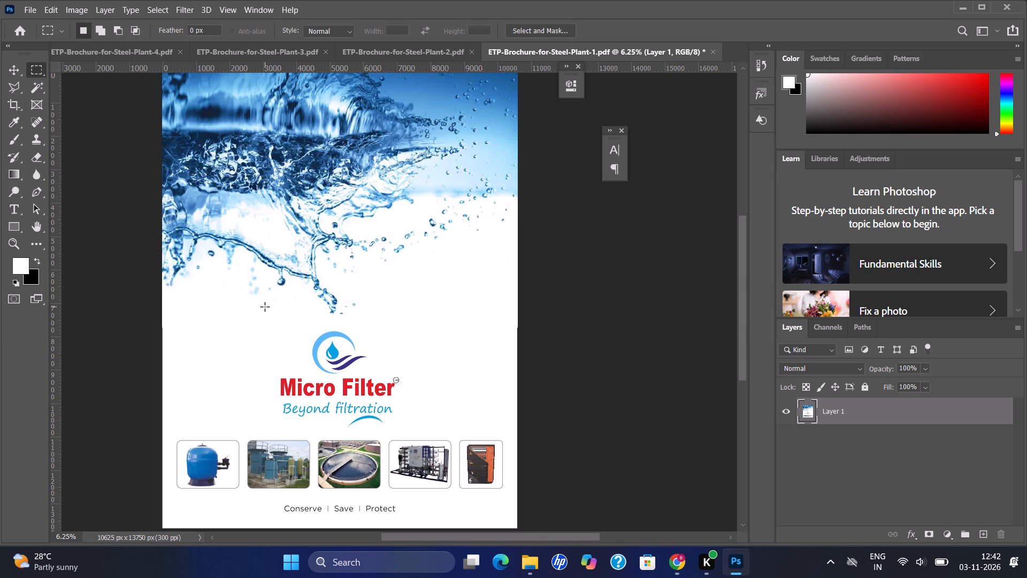
{"action": "left_click_drag", "start_coordinate": [265, 307], "coordinate": [418, 433]}
{"action": "key", "text": "shift+BackSpace"}
{"action": "key", "text": "Return"}
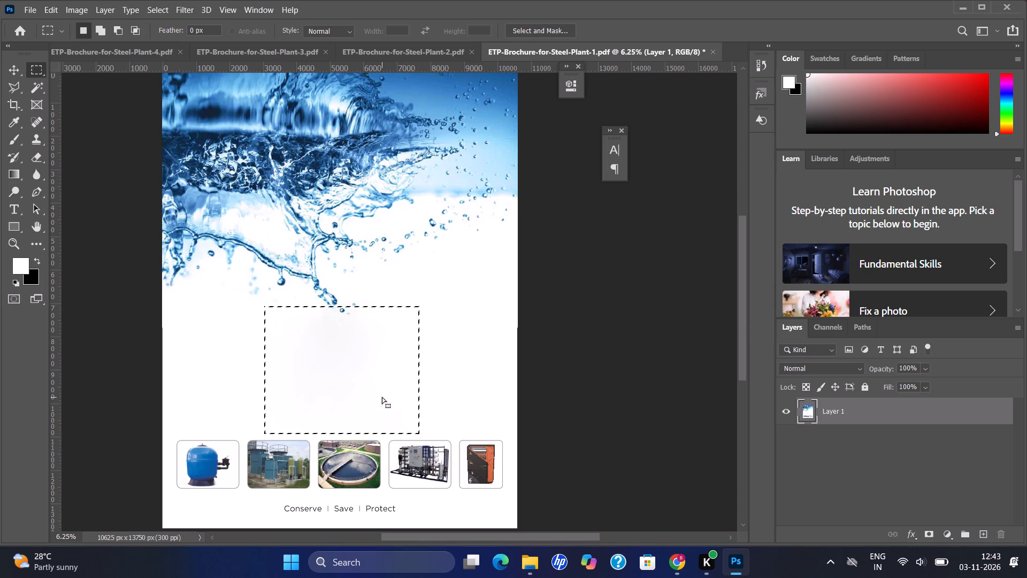
{"action": "key", "text": "ctrl+d"}
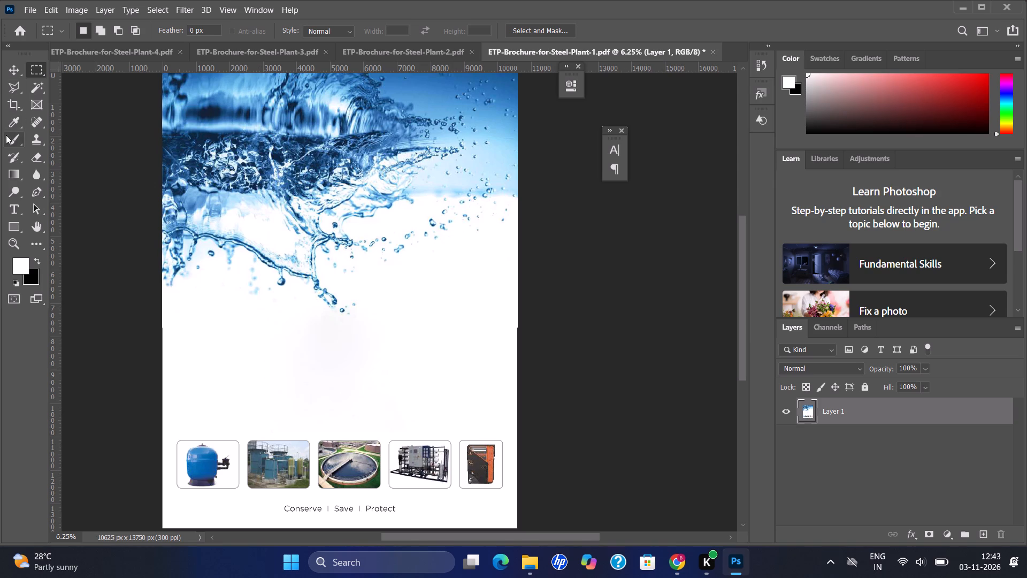
Add the text "BLCHEM INDUSTRIES" to the cover in the cleared logo area, just below the water splash.
{"action": "left_click", "coordinate": [13, 204]}
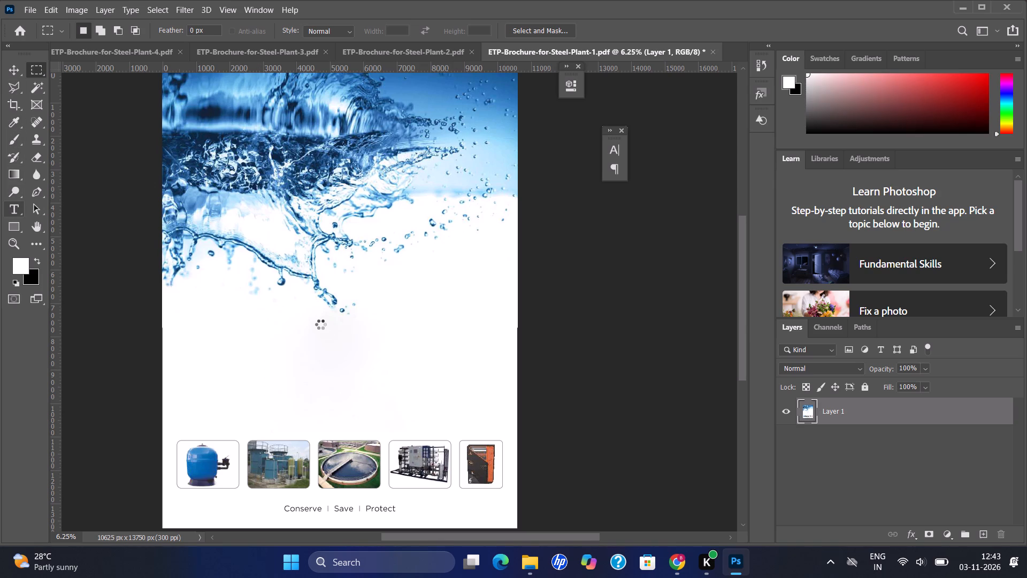
{"action": "left_click", "coordinate": [320, 324]}
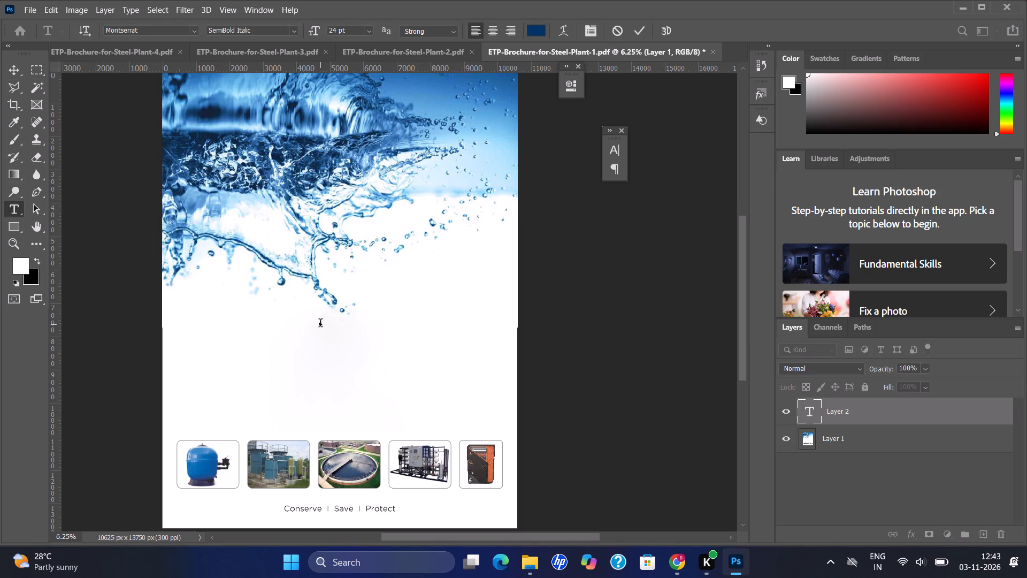
{"action": "type", "text": "BLCHEM INU"}
{"action": "key", "text": "BackSpace"}
{"action": "type", "text": "DIS"}
{"action": "key", "text": "BackSpace"}
{"action": "key", "text": "BackSpace"}
{"action": "key", "text": "BackSpace"}
{"action": "key", "text": "BackSpace"}
{"action": "key", "text": "BackSpace"}
{"action": "key", "text": "BackSpace"}
{"action": "key", "text": "BackSpace"}
{"action": "key", "text": "BackSpace"}
{"action": "key", "text": "BackSpace"}
{"action": "key", "text": "BackSpace"}
{"action": "key", "text": "BackSpace"}
{"action": "key", "text": "BackSpace"}
{"action": "key", "text": "BackSpace"}
{"action": "key", "text": "BackSpace"}
{"action": "key", "text": "BackSpace"}
{"action": "key", "text": "BackSpace"}
{"action": "key", "text": "BackSpace"}
{"action": "key", "text": "BackSpace"}
{"action": "key", "text": "BackSpace"}
{"action": "key", "text": "BackSpace"}
{"action": "key", "text": "BackSpace"}
{"action": "key", "text": "BackSpace"}
{"action": "key", "text": "BackSpace"}
{"action": "key", "text": "BackSpace"}
{"action": "key", "text": "BackSpace"}
{"action": "key", "text": "BackSpace"}
{"action": "key", "text": "BackSpace"}
{"action": "type", "text": "BLCHEM INDUSTRIES"}
{"action": "left_click", "coordinate": [635, 29]}
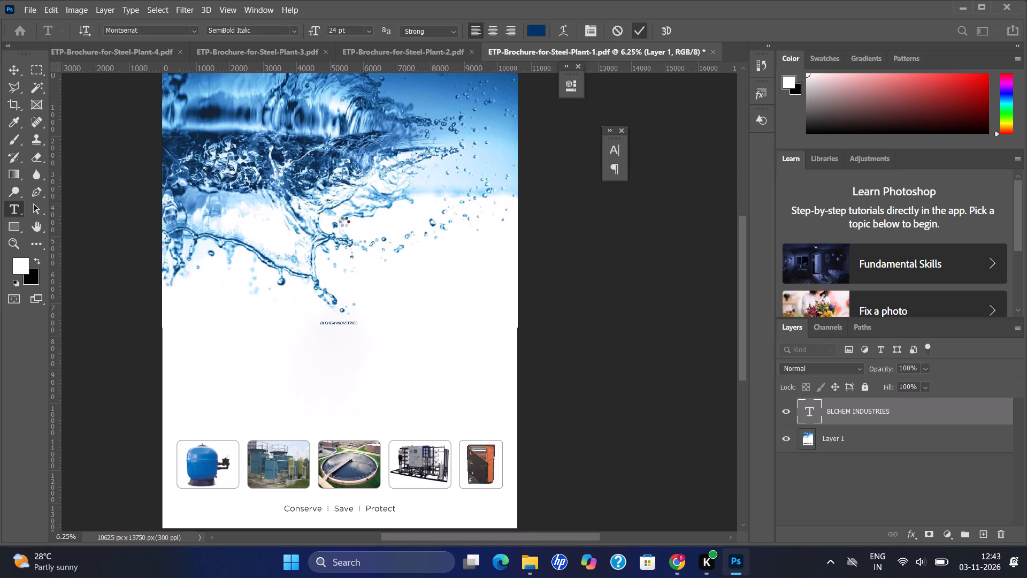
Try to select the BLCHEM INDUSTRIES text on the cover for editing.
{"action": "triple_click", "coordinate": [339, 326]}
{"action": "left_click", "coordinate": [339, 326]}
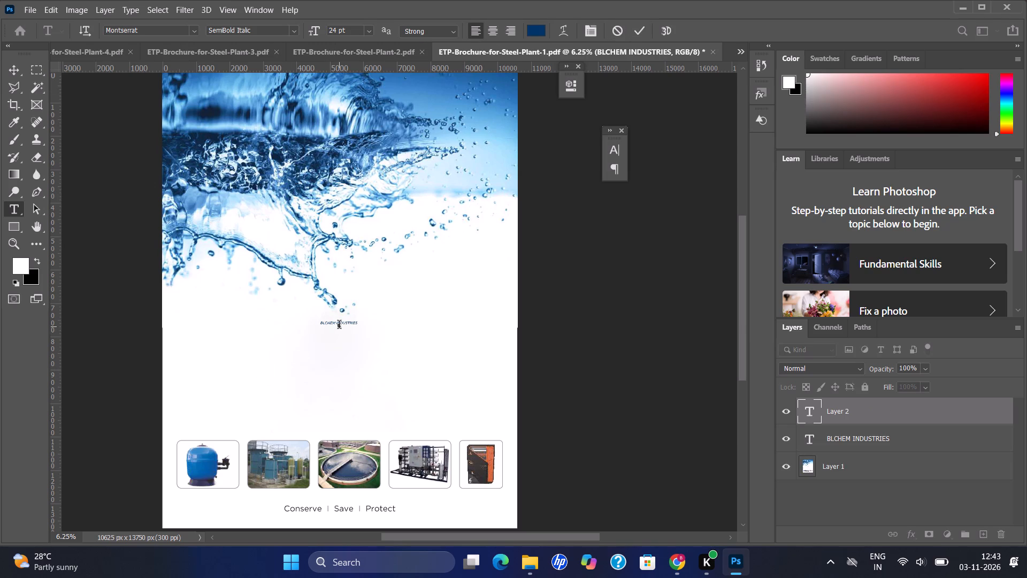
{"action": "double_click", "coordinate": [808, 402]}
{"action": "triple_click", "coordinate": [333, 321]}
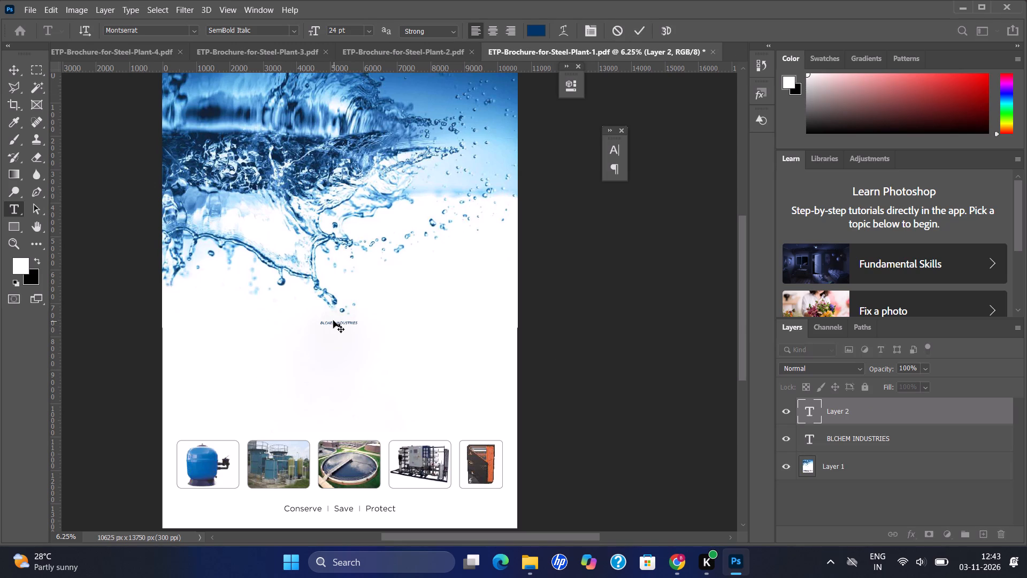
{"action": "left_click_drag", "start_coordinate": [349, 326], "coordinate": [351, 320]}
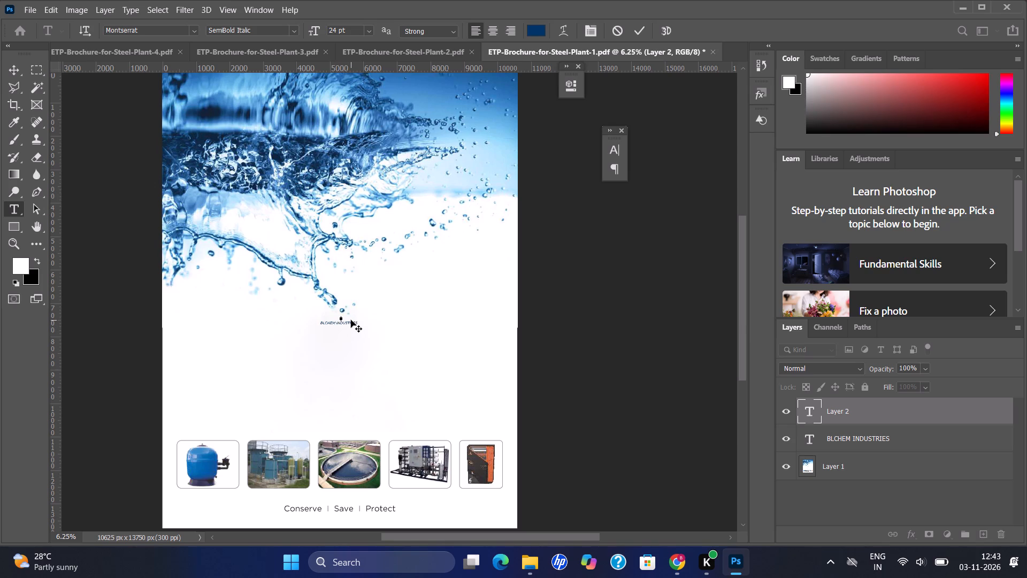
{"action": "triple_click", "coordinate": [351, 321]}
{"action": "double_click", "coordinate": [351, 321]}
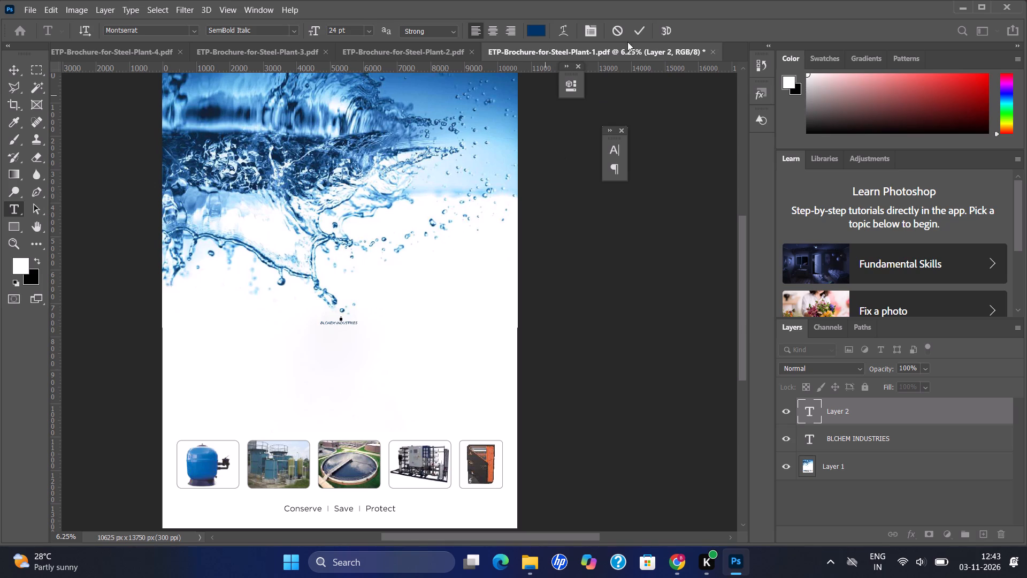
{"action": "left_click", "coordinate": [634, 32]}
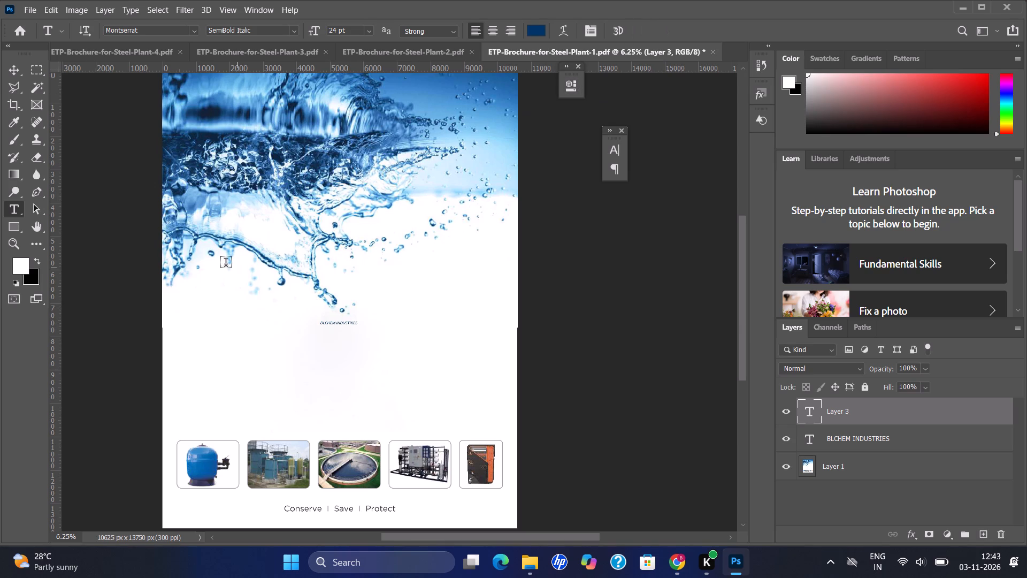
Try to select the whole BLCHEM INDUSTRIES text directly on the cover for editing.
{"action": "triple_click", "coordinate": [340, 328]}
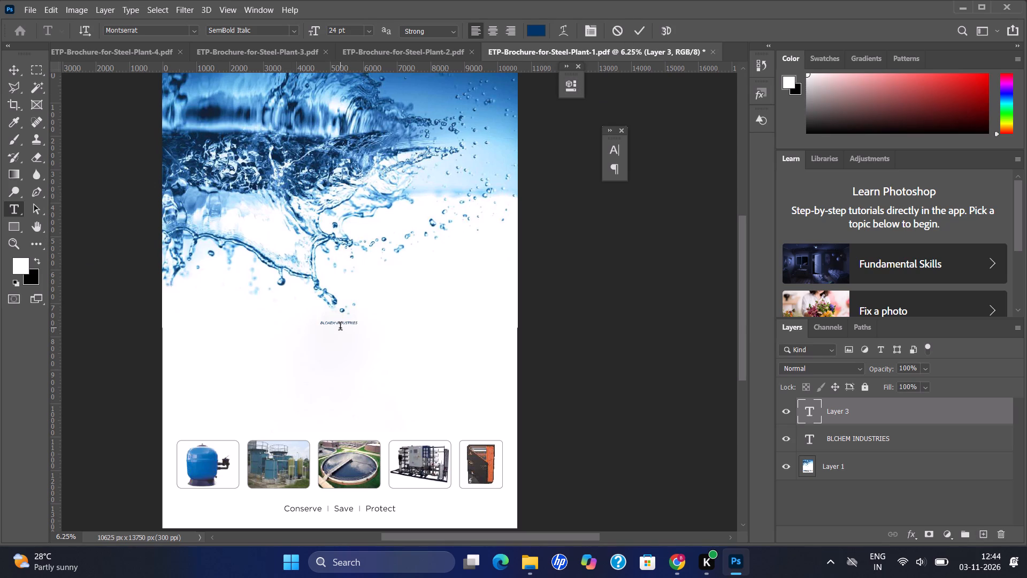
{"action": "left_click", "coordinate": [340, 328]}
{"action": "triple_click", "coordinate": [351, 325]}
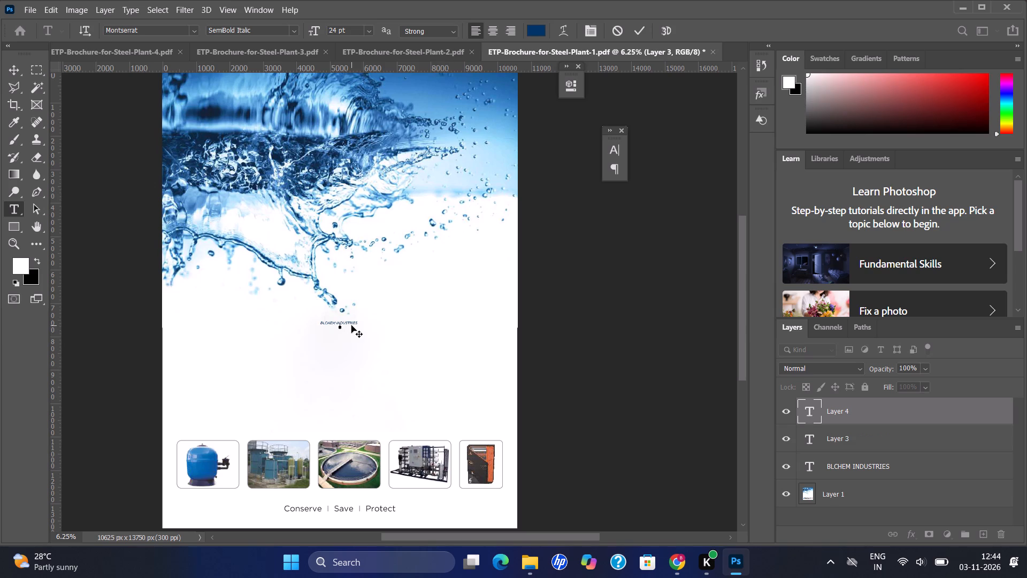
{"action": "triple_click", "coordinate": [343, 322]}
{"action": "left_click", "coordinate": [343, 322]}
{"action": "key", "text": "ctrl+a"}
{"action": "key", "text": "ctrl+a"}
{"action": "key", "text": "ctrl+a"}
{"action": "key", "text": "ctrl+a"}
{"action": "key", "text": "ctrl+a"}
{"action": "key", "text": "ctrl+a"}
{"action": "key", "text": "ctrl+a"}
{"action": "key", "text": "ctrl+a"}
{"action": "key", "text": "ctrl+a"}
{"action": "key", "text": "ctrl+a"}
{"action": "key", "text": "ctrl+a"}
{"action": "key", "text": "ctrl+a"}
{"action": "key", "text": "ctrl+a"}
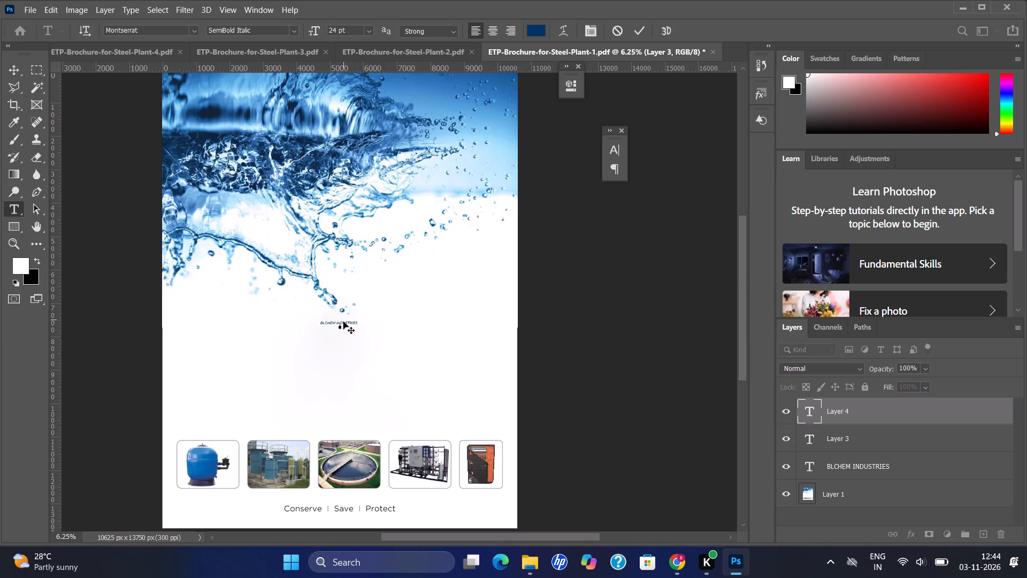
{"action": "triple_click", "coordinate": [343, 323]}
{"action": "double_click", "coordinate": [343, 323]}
Delete the two stray empty text layers, Layer 3 and Layer 4, keeping the BLCHEM INDUSTRIES layer.
{"action": "left_click", "coordinate": [831, 448]}
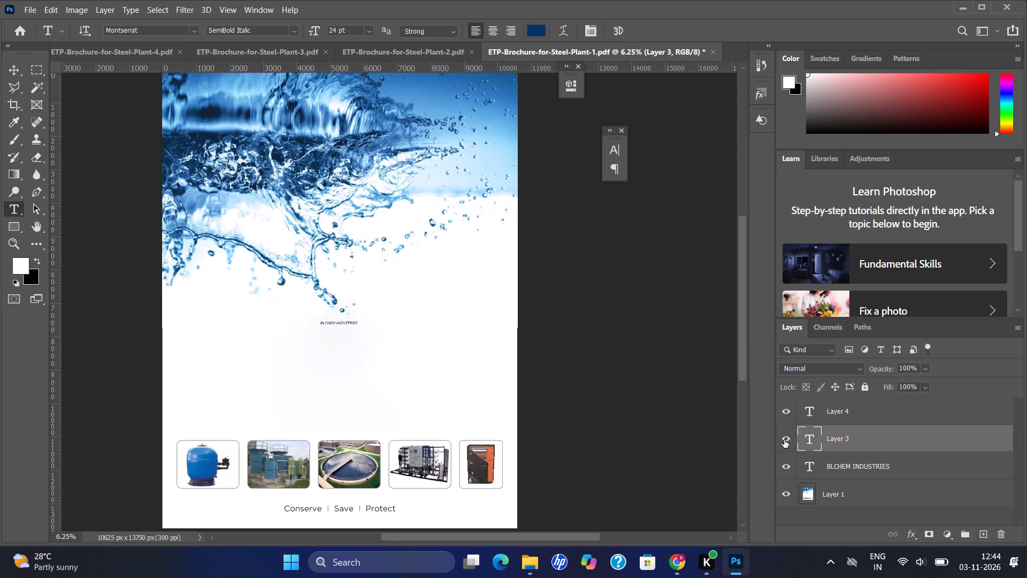
{"action": "left_click", "coordinate": [784, 440]}
{"action": "left_click", "coordinate": [845, 433]}
{"action": "key", "text": "BackSpace"}
{"action": "left_click", "coordinate": [853, 416]}
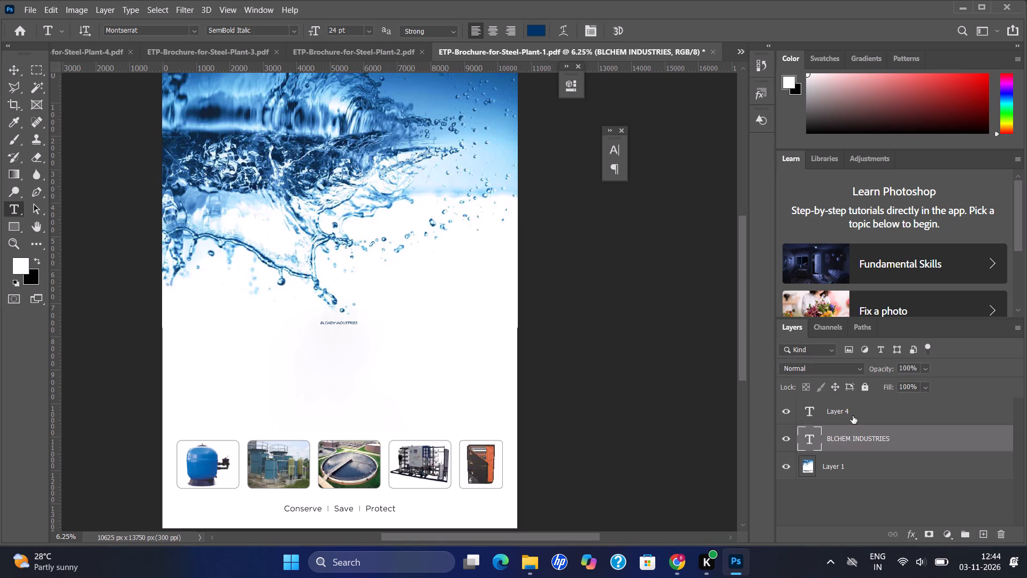
{"action": "key", "text": "BackSpace"}
Set the whole BLCHEM INDUSTRIES text to the ExtraBold style at 72 pt.
{"action": "double_click", "coordinate": [809, 413]}
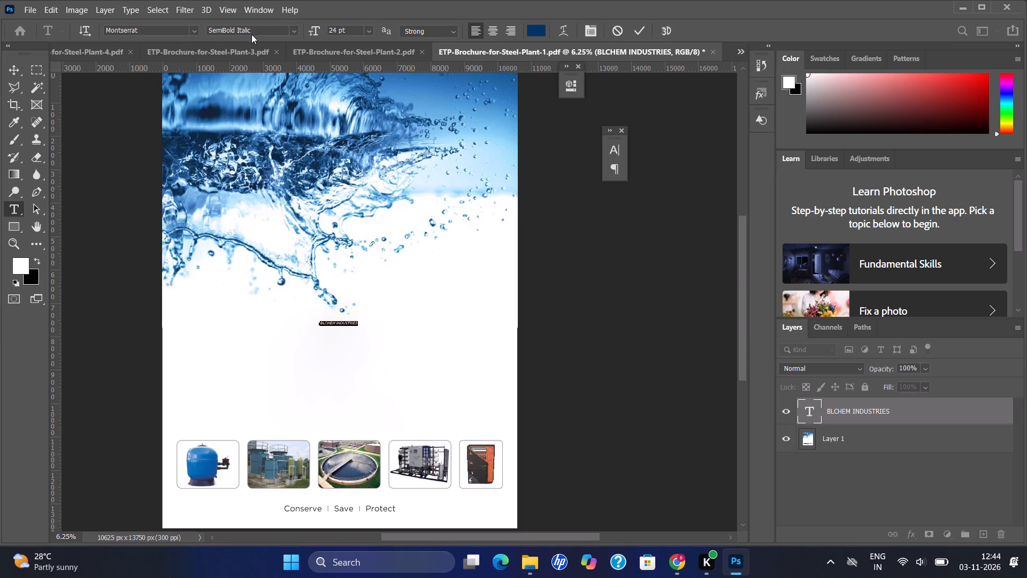
{"action": "left_click", "coordinate": [296, 28]}
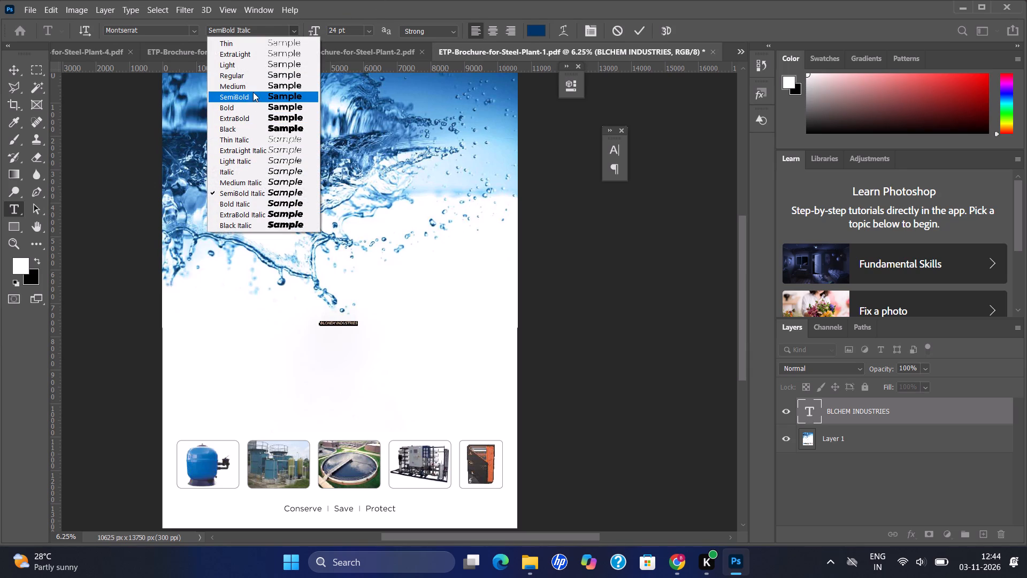
{"action": "left_click", "coordinate": [246, 118]}
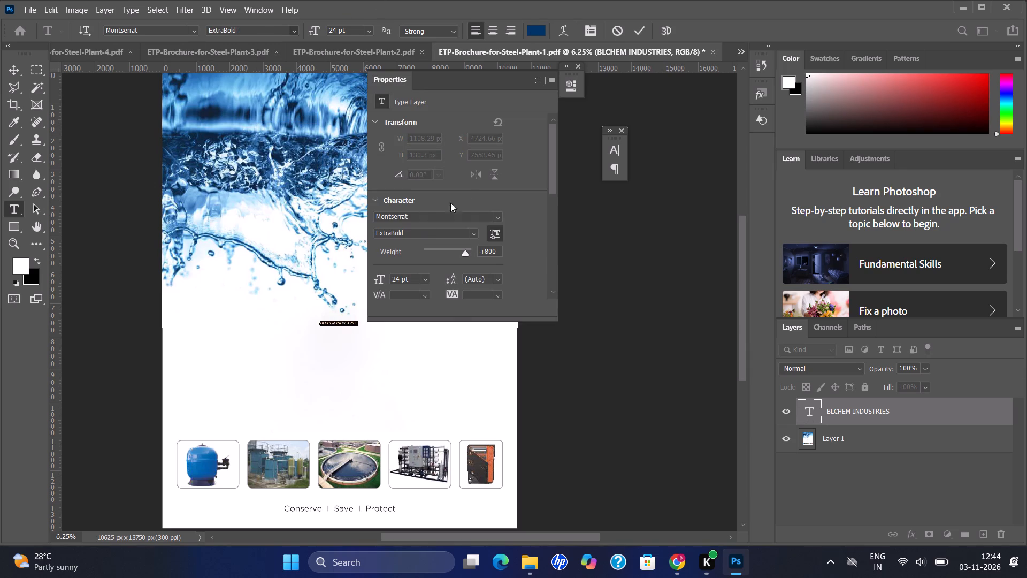
{"action": "left_click_drag", "start_coordinate": [538, 81], "coordinate": [347, 26]}
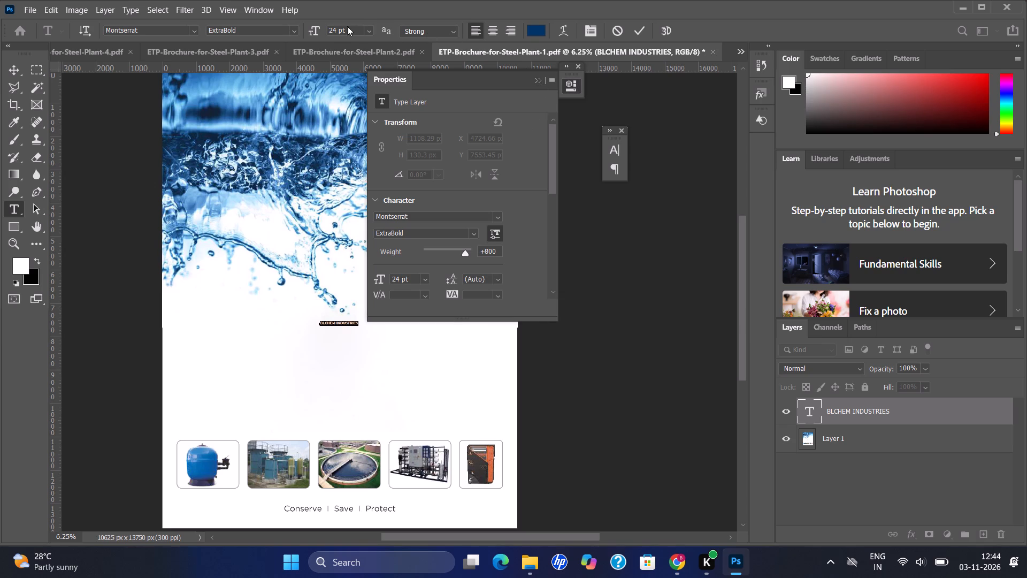
{"action": "left_click_drag", "start_coordinate": [347, 26], "coordinate": [366, 29]}
{"action": "left_click", "coordinate": [366, 29]}
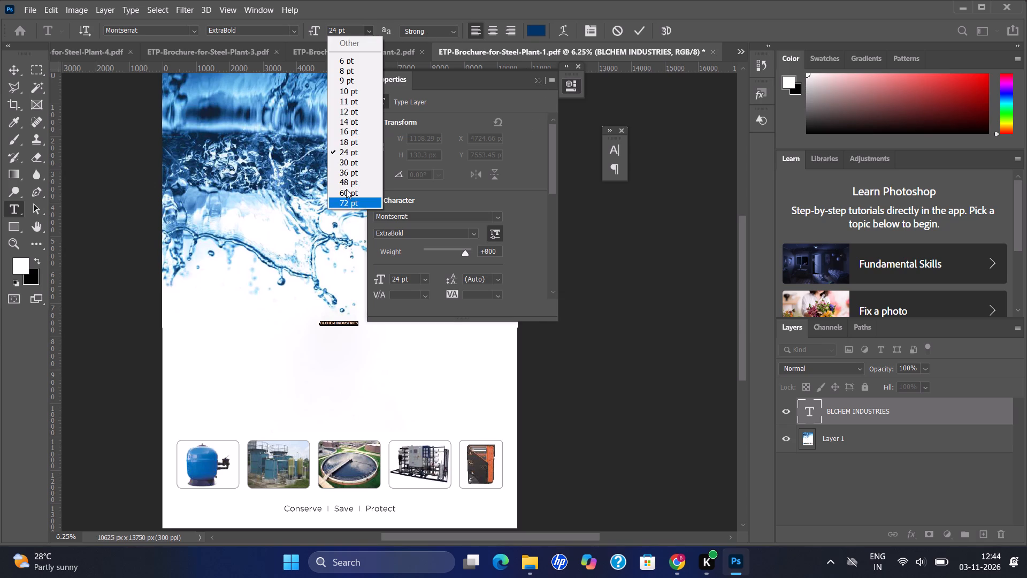
{"action": "left_click", "coordinate": [348, 181]}
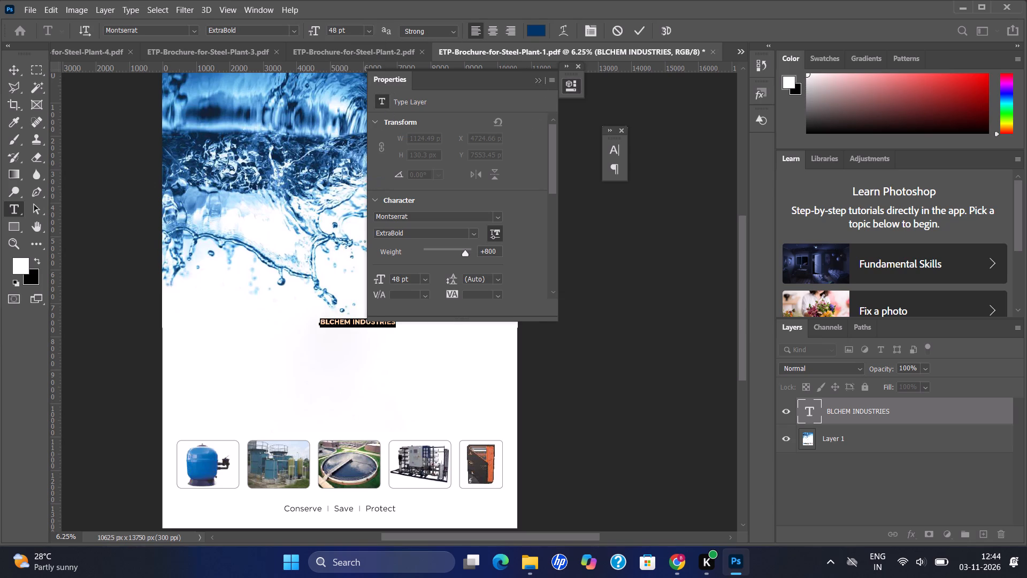
{"action": "left_click", "coordinate": [365, 28]}
{"action": "left_click", "coordinate": [345, 194]}
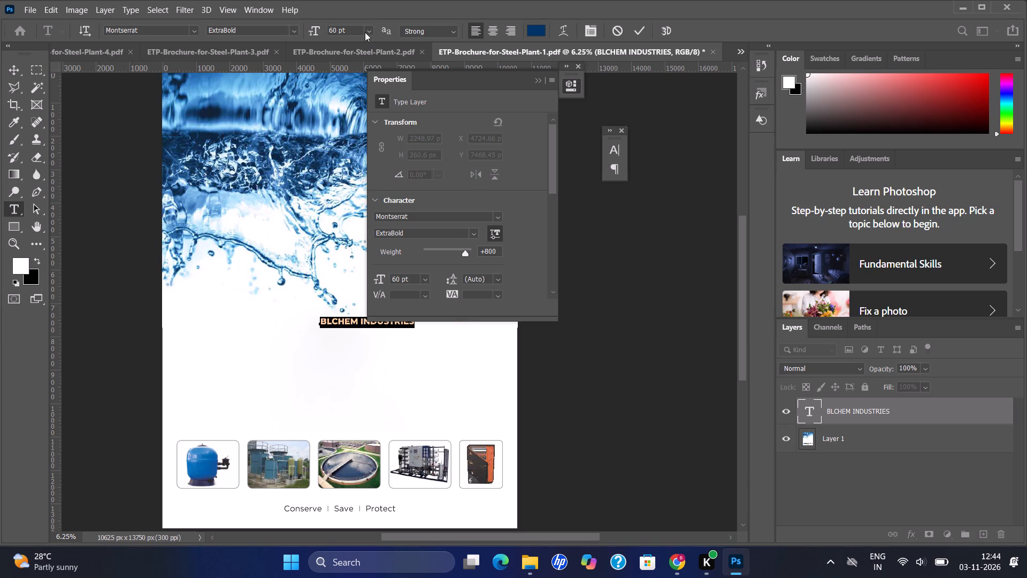
{"action": "left_click", "coordinate": [365, 32]}
{"action": "left_click", "coordinate": [336, 199]}
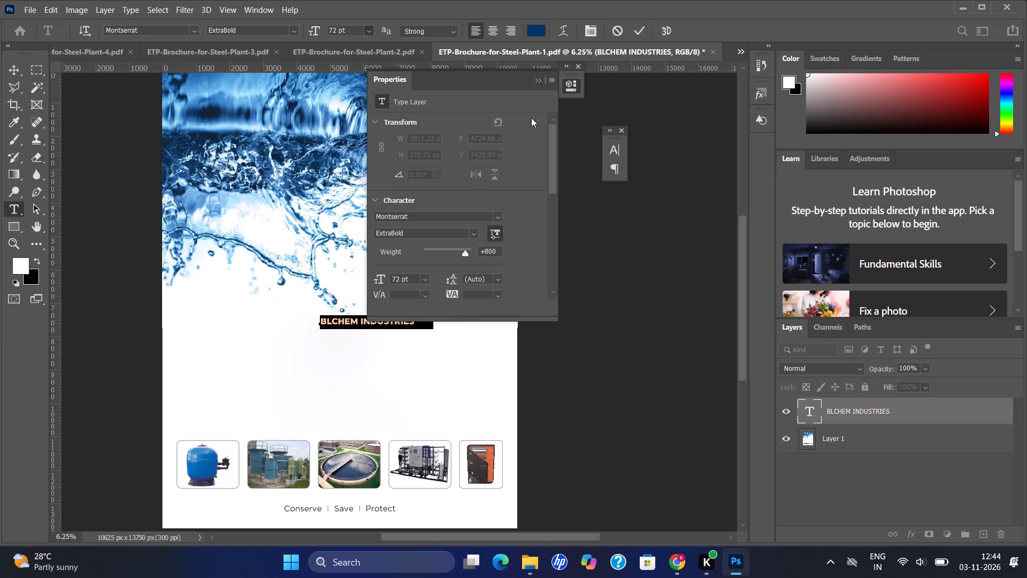
{"action": "left_click", "coordinate": [542, 84]}
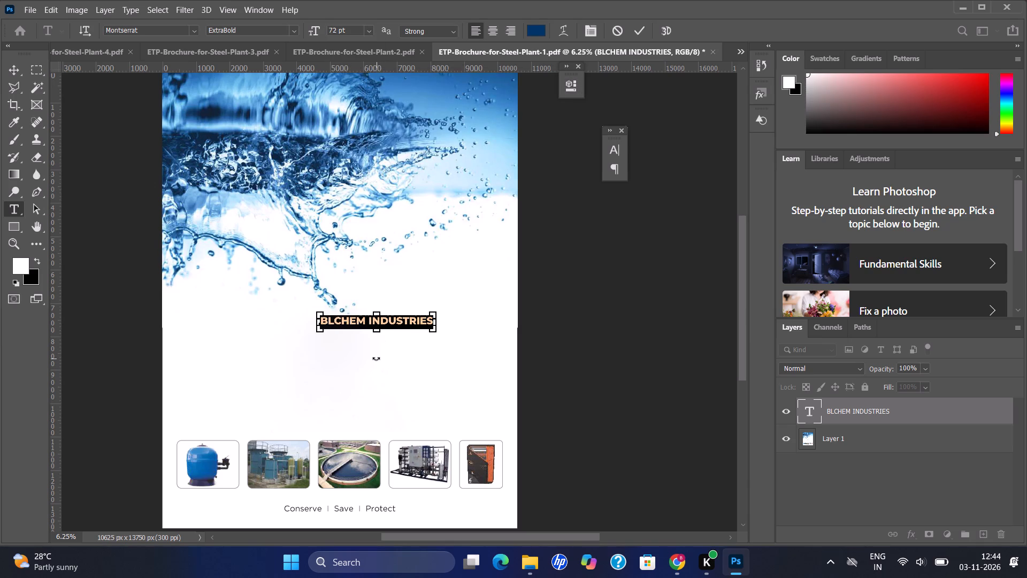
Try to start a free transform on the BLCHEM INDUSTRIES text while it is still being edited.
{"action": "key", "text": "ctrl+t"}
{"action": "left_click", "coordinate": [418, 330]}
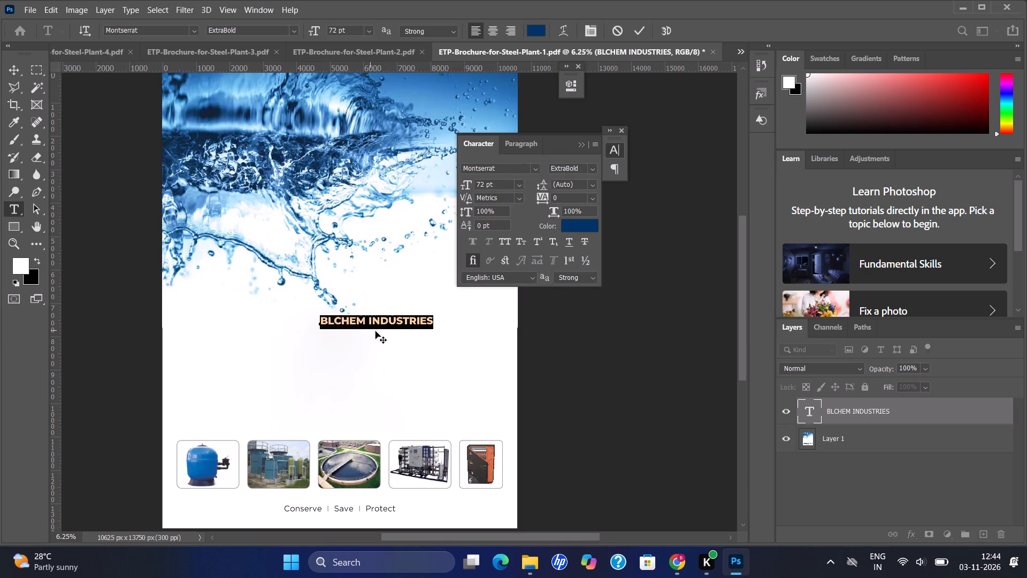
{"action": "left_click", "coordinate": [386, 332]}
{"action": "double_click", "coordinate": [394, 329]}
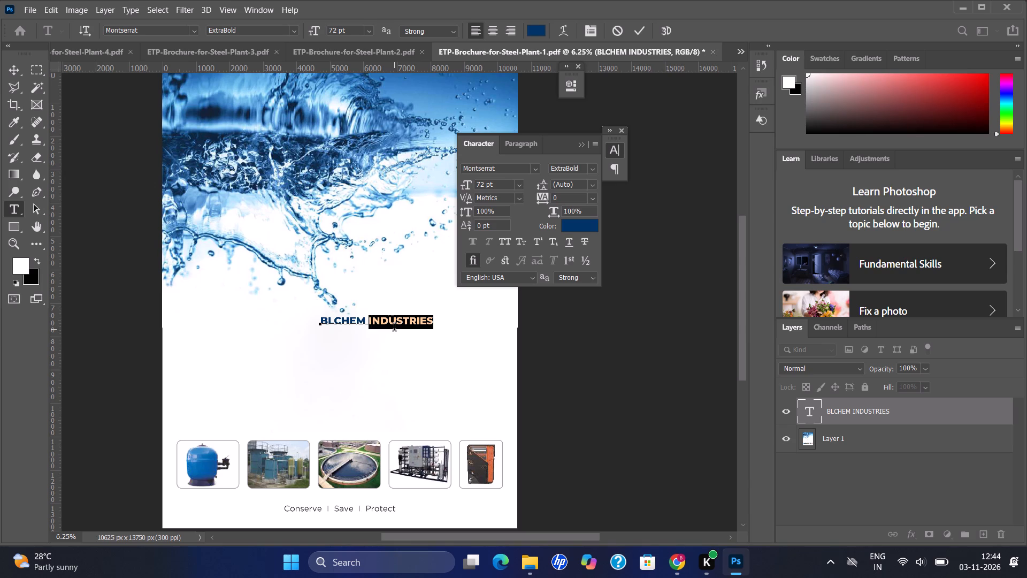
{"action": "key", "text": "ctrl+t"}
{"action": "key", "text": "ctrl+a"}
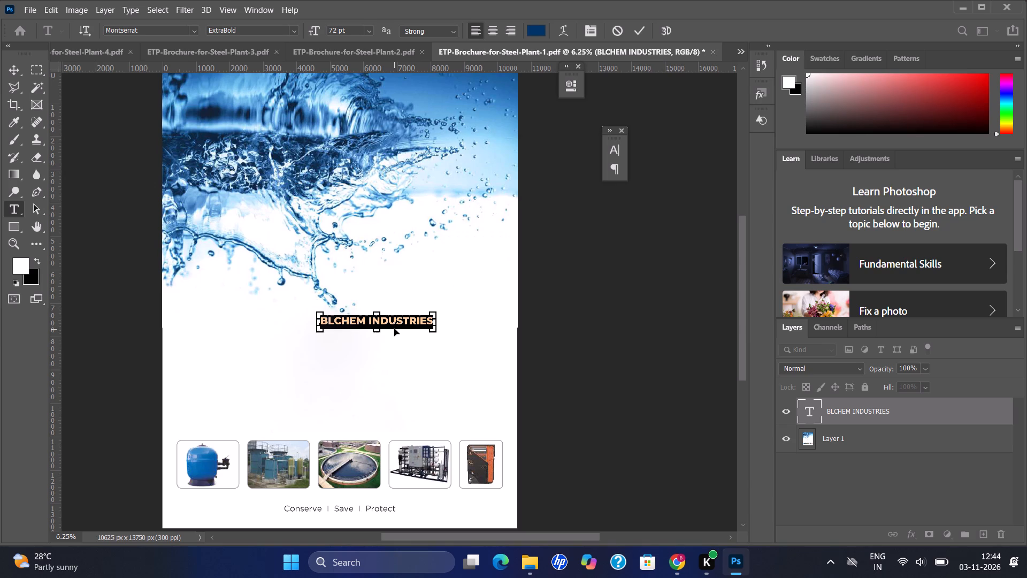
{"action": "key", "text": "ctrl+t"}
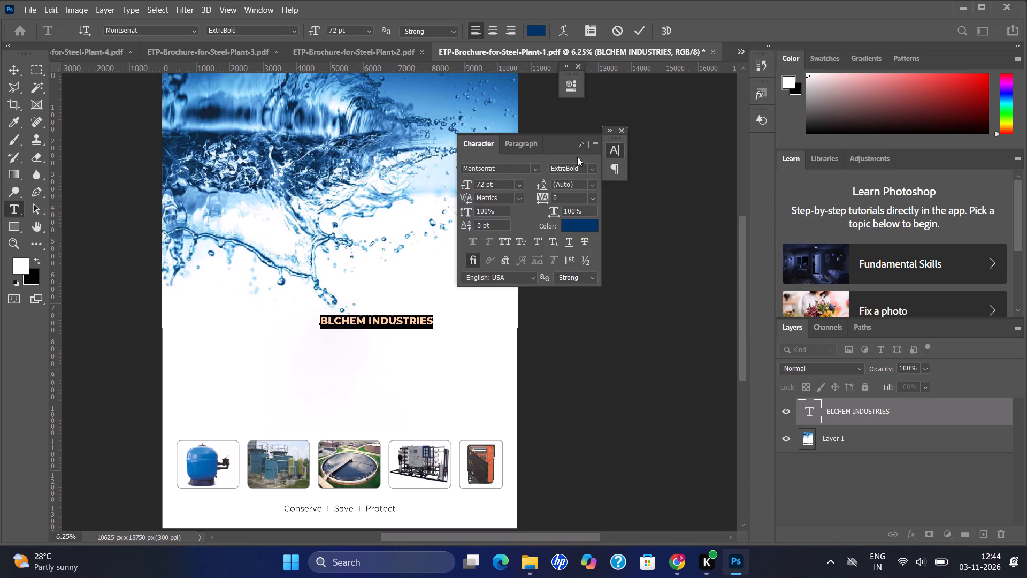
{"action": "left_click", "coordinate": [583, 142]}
Commit the text edit and scale the BLCHEM INDUSTRIES text proportionally to about 149%, roughly 5035 px wide.
{"action": "left_click", "coordinate": [637, 30]}
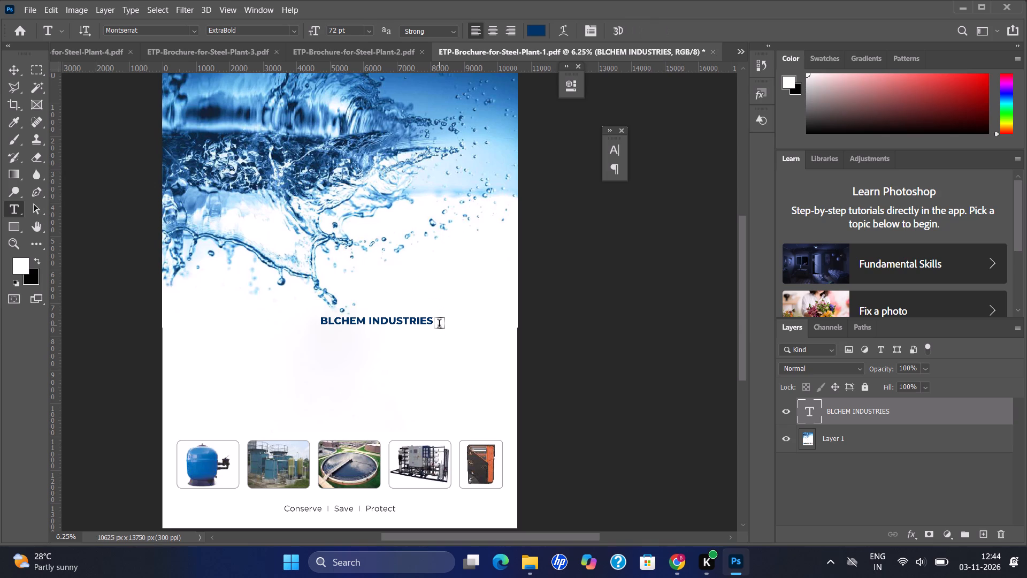
{"action": "key", "text": "t"}
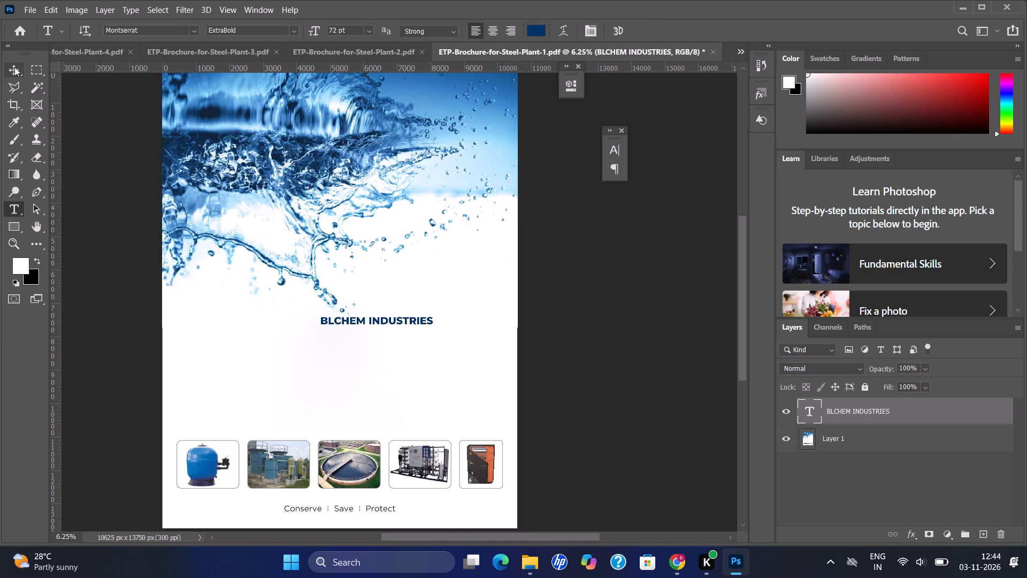
{"action": "left_click", "coordinate": [14, 67]}
{"action": "left_click_drag", "start_coordinate": [434, 325], "coordinate": [490, 425]}
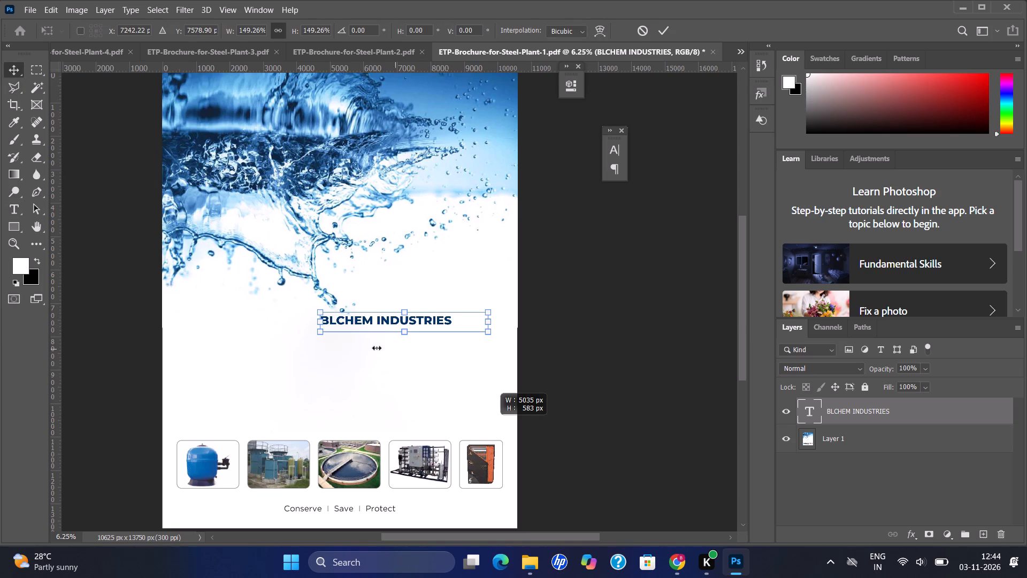
Position the enlarged BLCHEM INDUSTRIES text near the cover's horizontal centre, just below the water splash, at about X 5437, Y 8059 px.
{"action": "left_click_drag", "start_coordinate": [409, 324], "coordinate": [371, 326]}
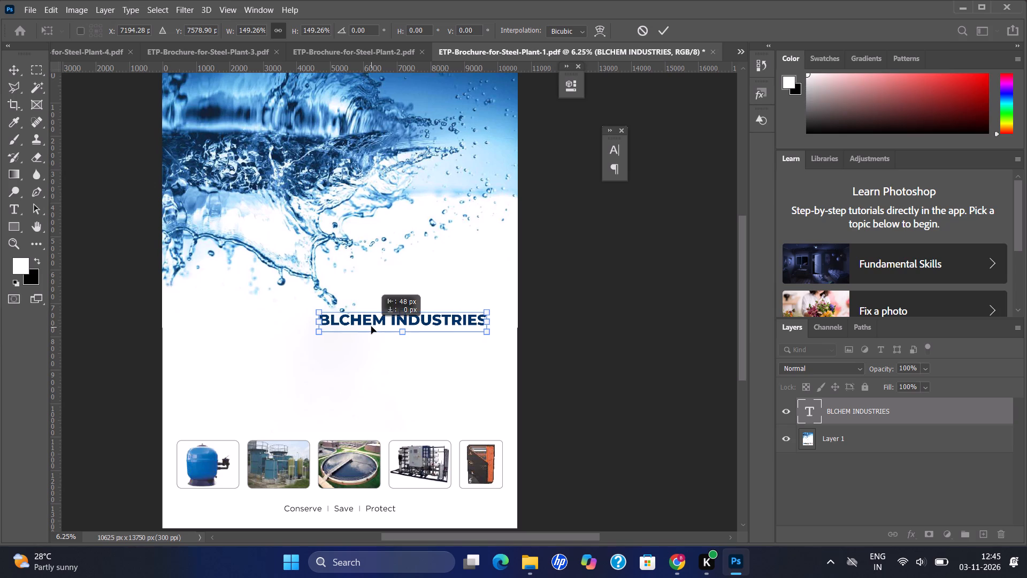
{"action": "left_click_drag", "start_coordinate": [405, 325], "coordinate": [335, 330]}
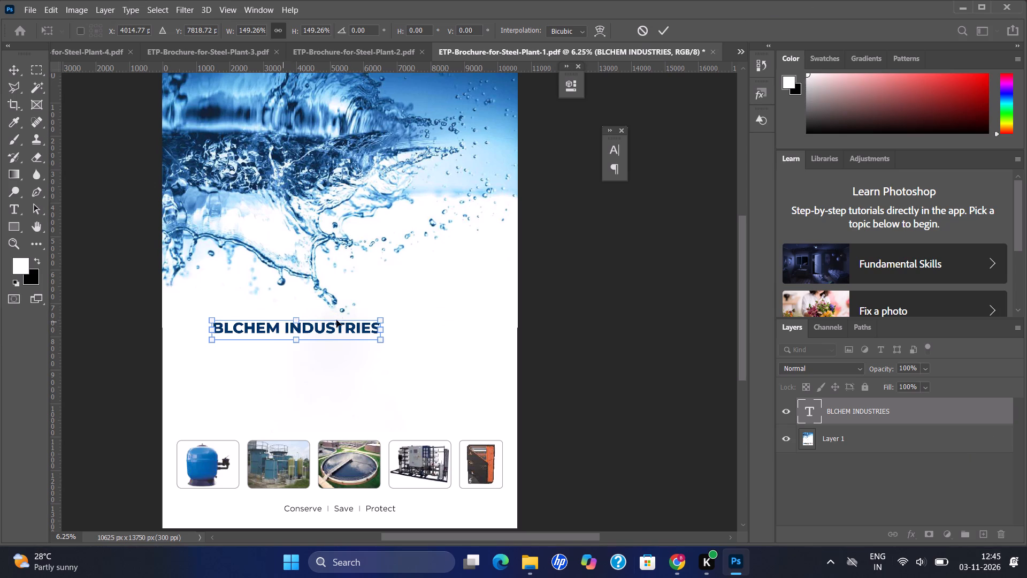
{"action": "left_click_drag", "start_coordinate": [339, 332], "coordinate": [422, 329]}
{"action": "left_click_drag", "start_coordinate": [421, 329], "coordinate": [401, 330]}
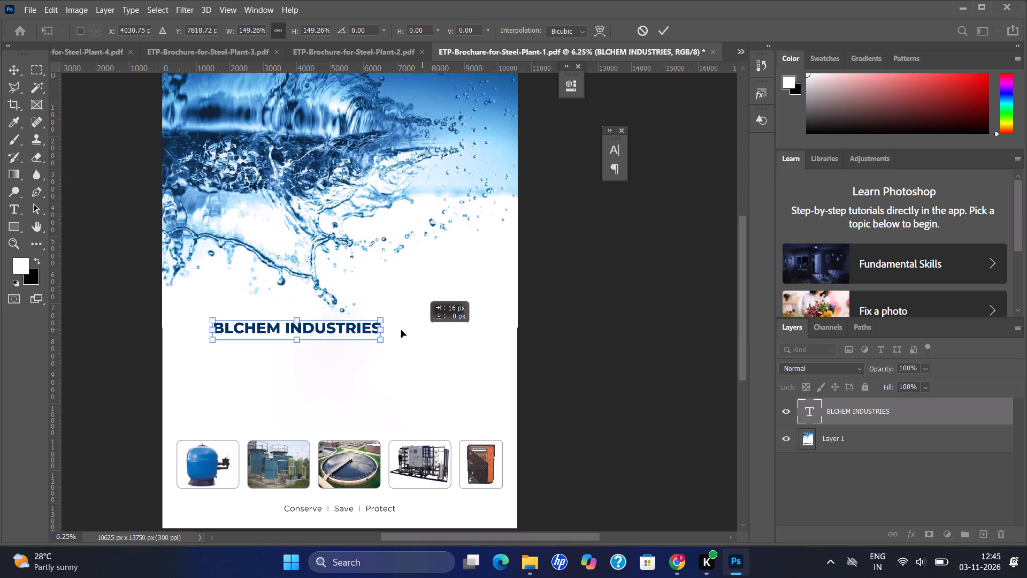
{"action": "left_click_drag", "start_coordinate": [401, 330], "coordinate": [395, 331]}
{"action": "left_click_drag", "start_coordinate": [321, 332], "coordinate": [341, 334]}
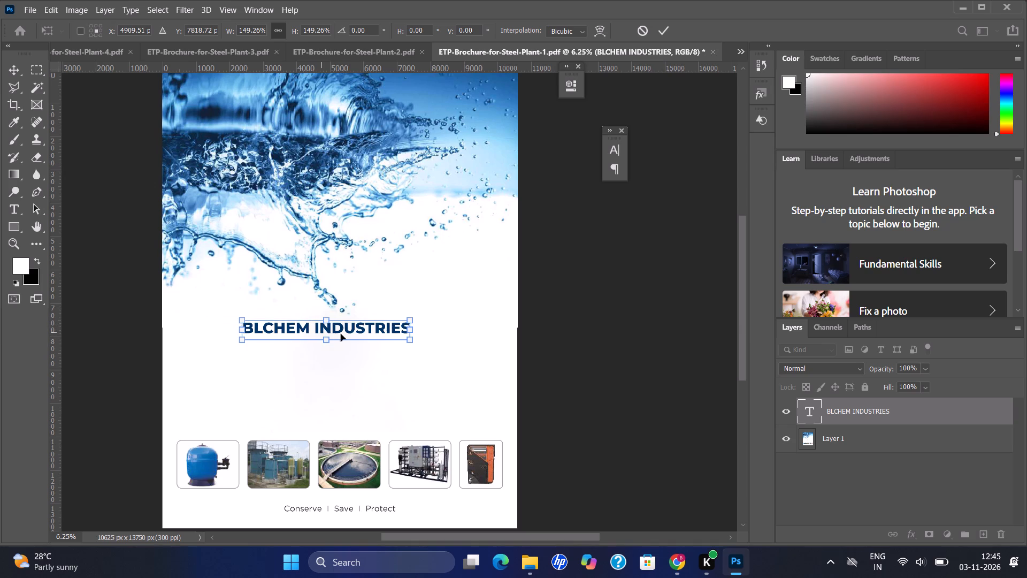
{"action": "left_click_drag", "start_coordinate": [341, 334], "coordinate": [384, 334]}
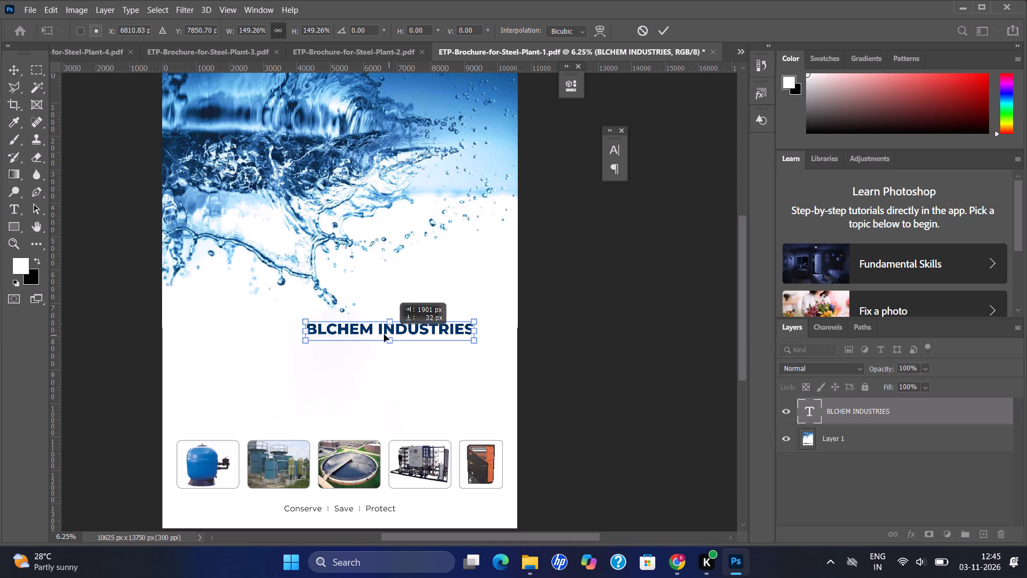
{"action": "left_click_drag", "start_coordinate": [384, 334], "coordinate": [339, 338]}
{"action": "key", "text": "Down"}
{"action": "key", "text": "Down"}
{"action": "key", "text": "Down"}
{"action": "key", "text": "Down"}
{"action": "key", "text": "Down"}
{"action": "key", "text": "Down"}
{"action": "key", "text": "Down"}
{"action": "key", "text": "Down"}
{"action": "key", "text": "Down"}
{"action": "key", "text": "Down"}
{"action": "key", "text": "Down"}
{"action": "key", "text": "Down"}
{"action": "key", "text": "Down"}
{"action": "key", "text": "Down"}
{"action": "key", "text": "Down"}
{"action": "key", "text": "Down"}
{"action": "key", "text": "Down"}
{"action": "key", "text": "Down"}
{"action": "key", "text": "Down"}
{"action": "key", "text": "Down"}
{"action": "key", "text": "Down"}
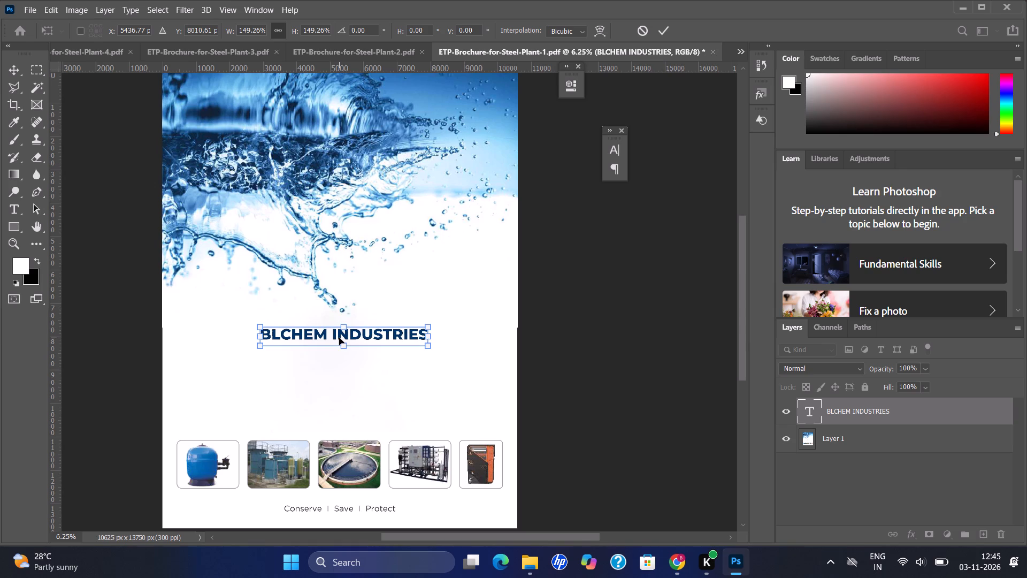
{"action": "key", "text": "Down"}
{"action": "key", "text": "Down"}
{"action": "key", "text": "Down"}
{"action": "key", "text": "Down"}
{"action": "key", "text": "Down"}
{"action": "key", "text": "Down"}
{"action": "key", "text": "Down"}
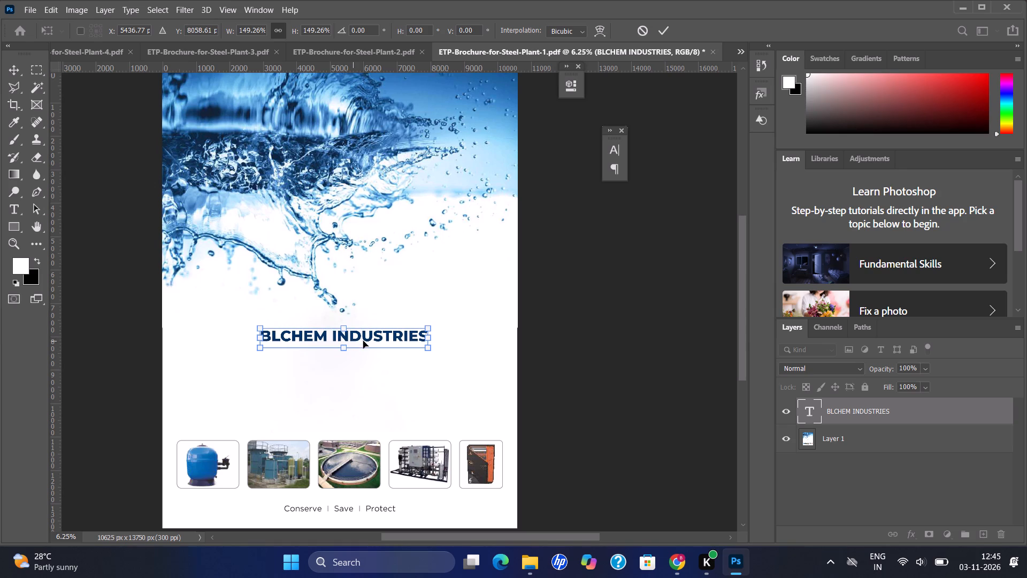
{"action": "double_click", "coordinate": [369, 342]}
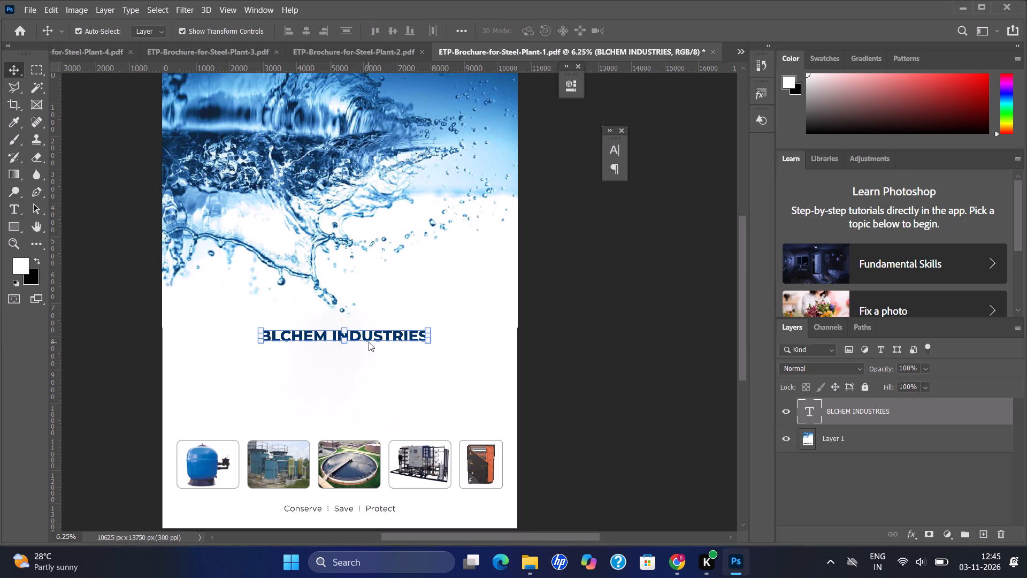
{"action": "triple_click", "coordinate": [369, 339]}
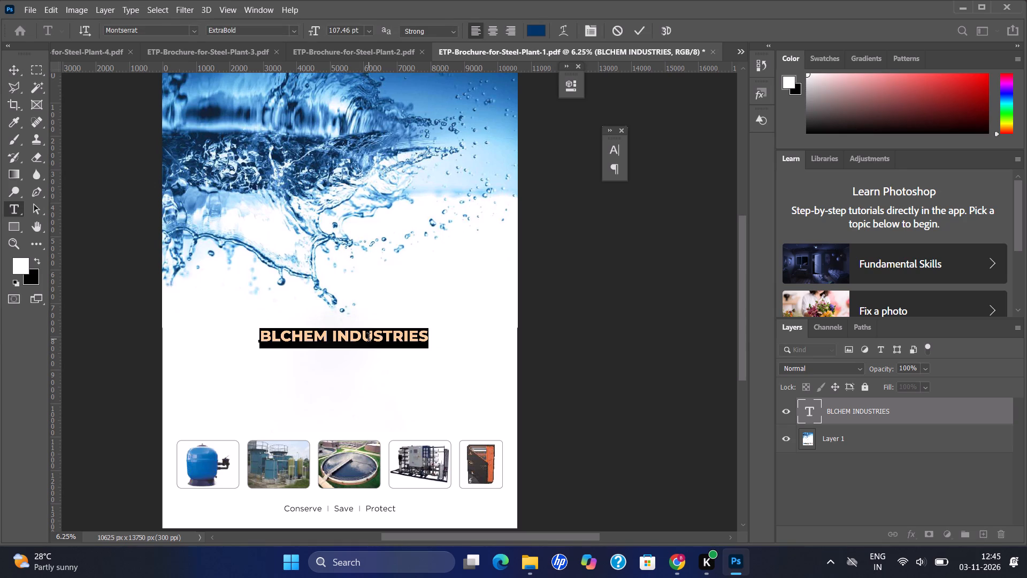
{"action": "key", "text": "Return"}
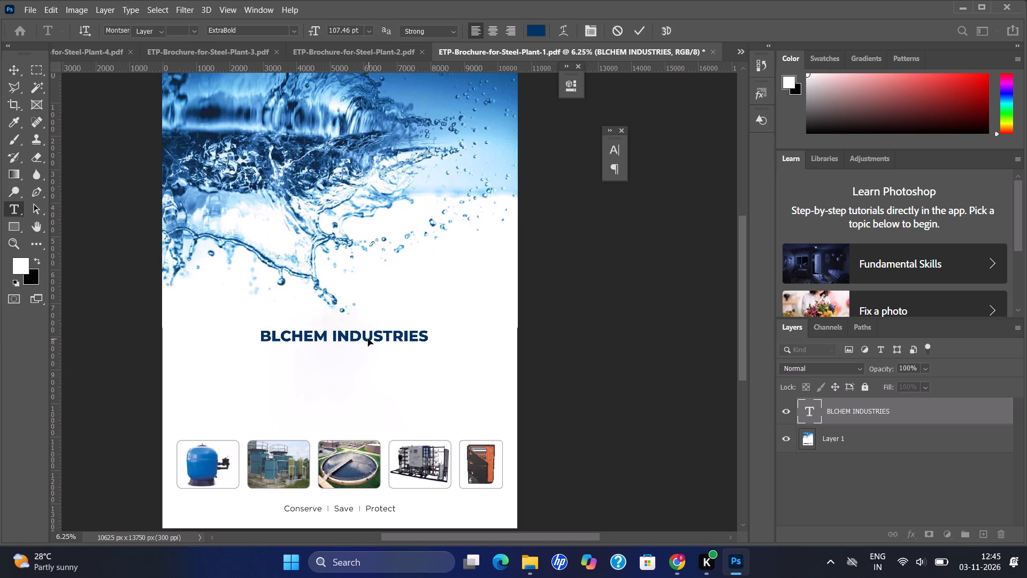
Duplicate the BLCHEM INDUSTRIES text and place the copy directly beneath the original on the cover.
{"action": "left_click_drag", "start_coordinate": [368, 339], "coordinate": [365, 350], "text": "alt"}
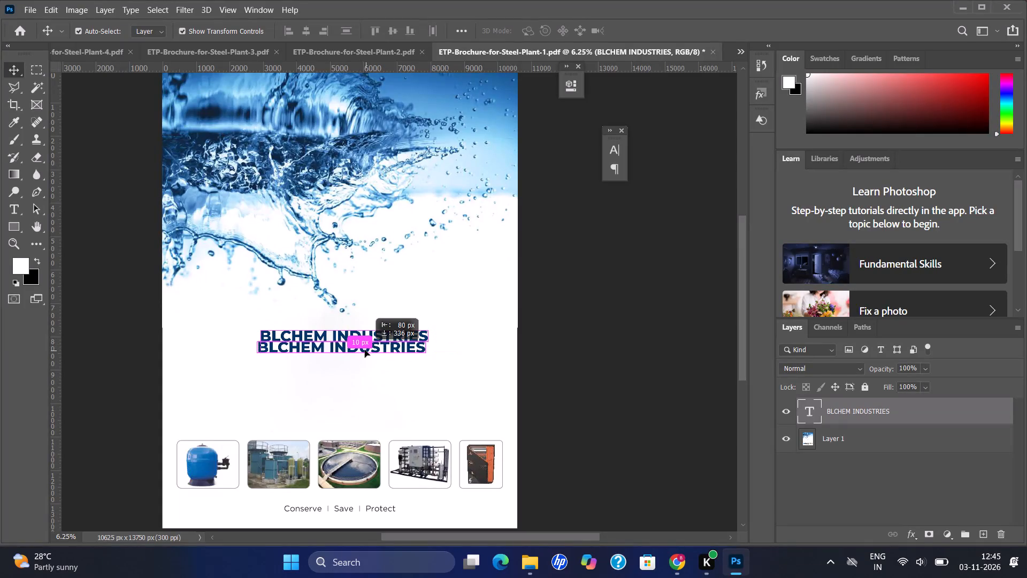
{"action": "left_click_drag", "start_coordinate": [365, 350], "coordinate": [365, 357], "text": "alt"}
Replace the duplicated text with the tagline "Water & WasteWater Treatment Solution".
{"action": "left_click", "coordinate": [365, 357]}
{"action": "left_click", "coordinate": [365, 357]}
{"action": "triple_click", "coordinate": [365, 357]}
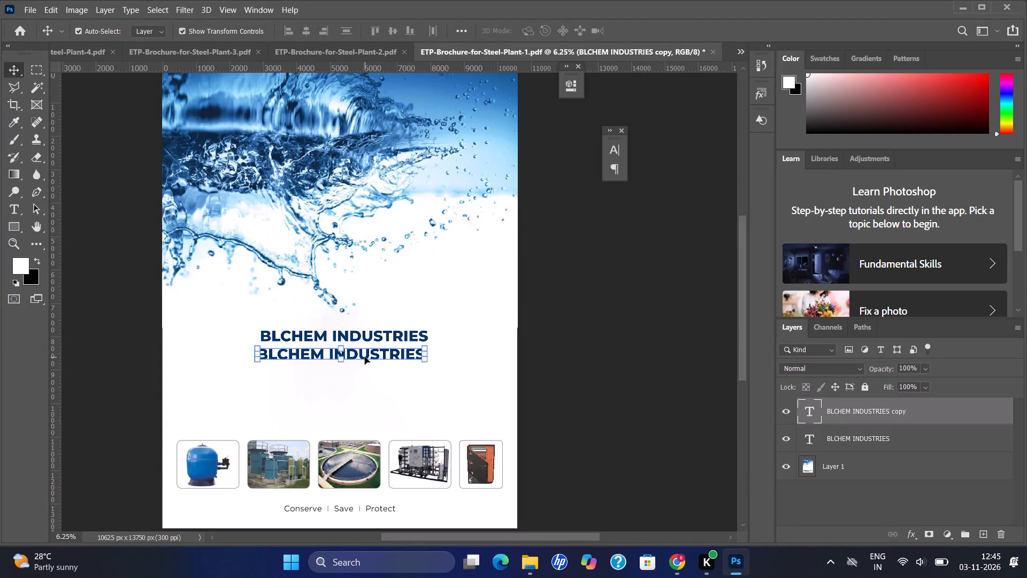
{"action": "key", "text": "w"}
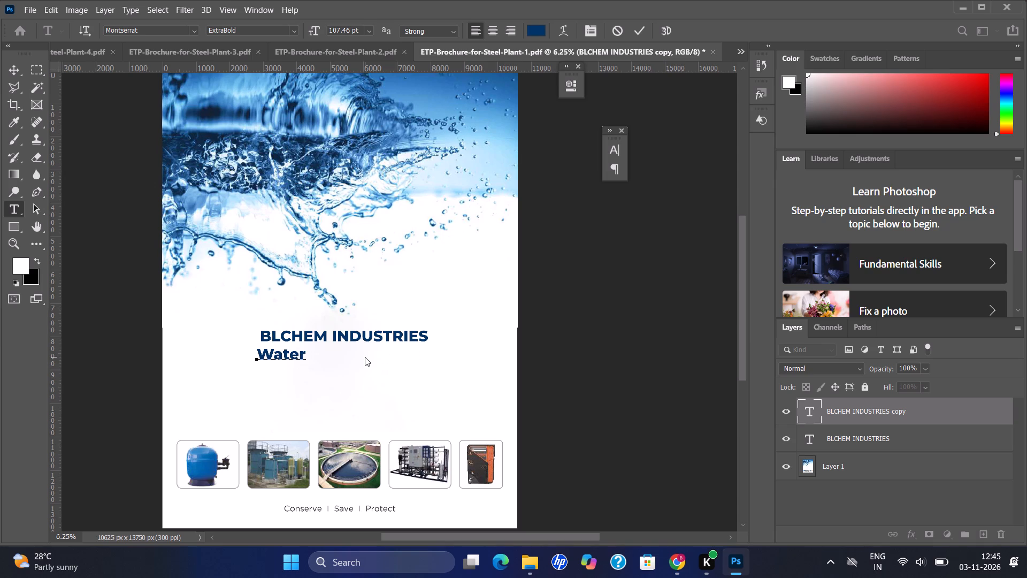
{"action": "type", "text": "&"}
{"action": "key", "text": "space"}
{"action": "key", "text": "w"}
{"action": "type", "text": "aste"}
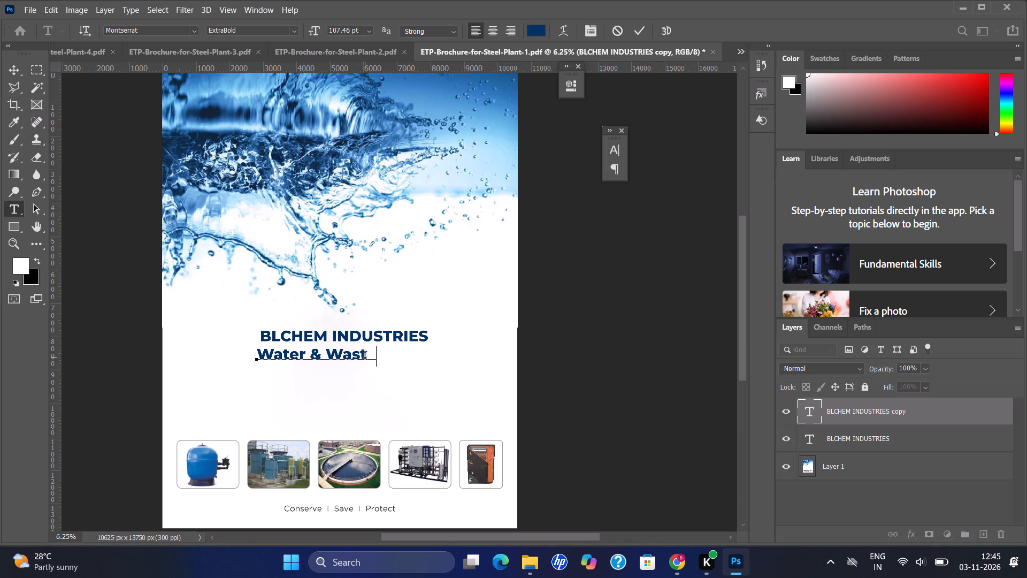
{"action": "key", "text": "w"}
{"action": "type", "text": "reatment"}
{"action": "key", "text": "space"}
{"action": "key", "text": "s"}
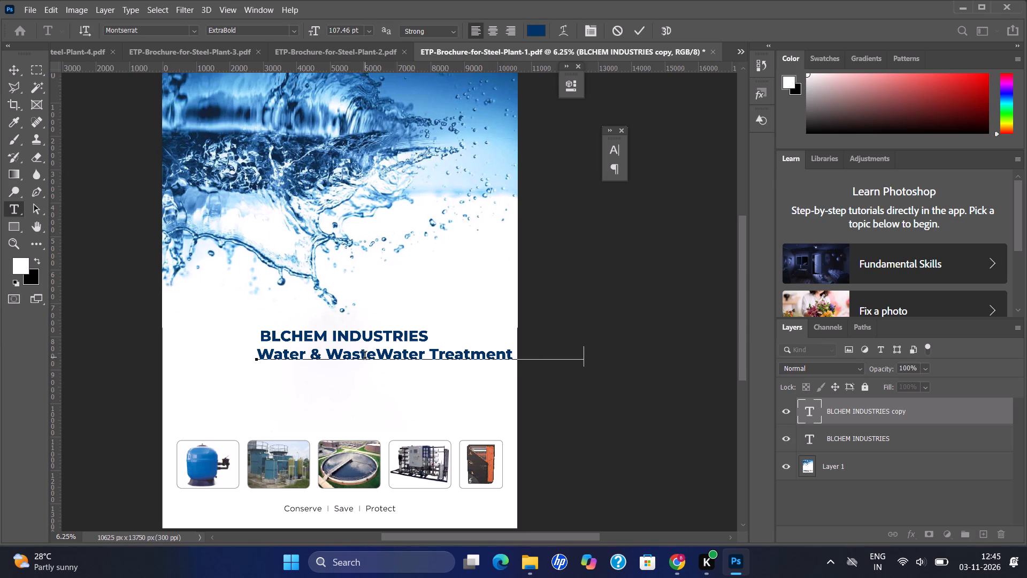
{"action": "left_click", "coordinate": [642, 32]}
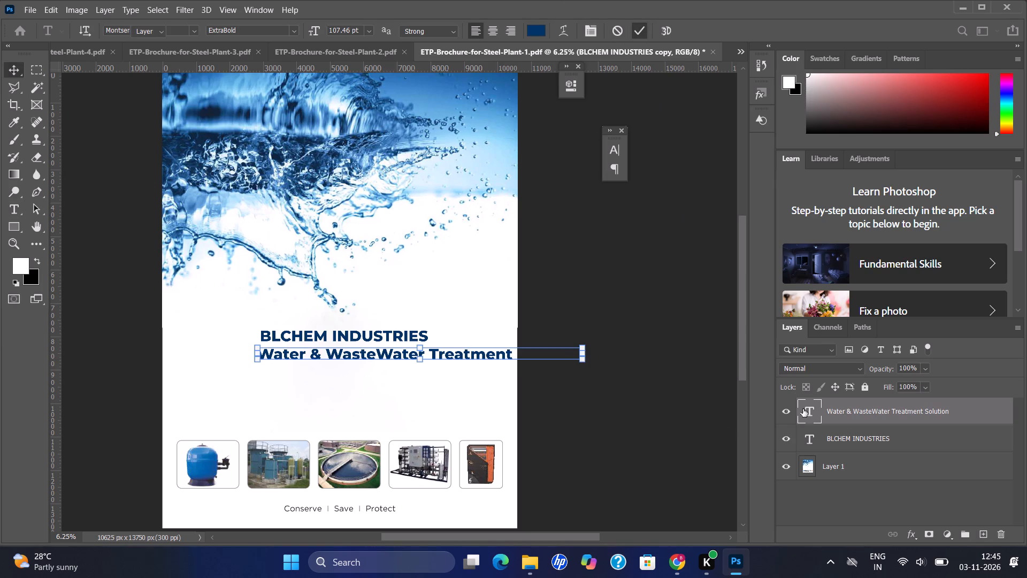
Set the whole "Water & WasteWater Treatment Solution" tagline to 36 pt.
{"action": "triple_click", "coordinate": [810, 405]}
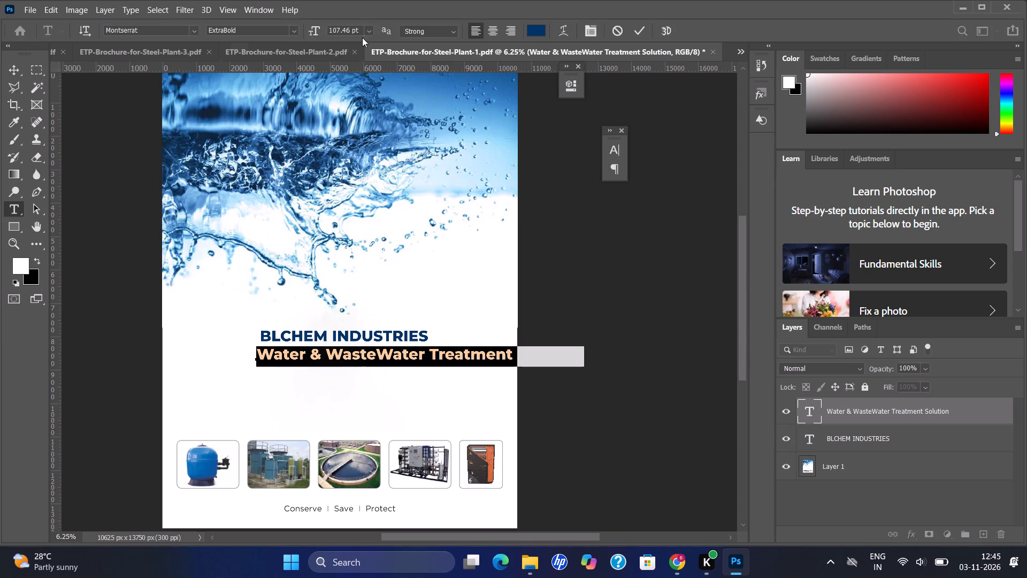
{"action": "left_click", "coordinate": [368, 30]}
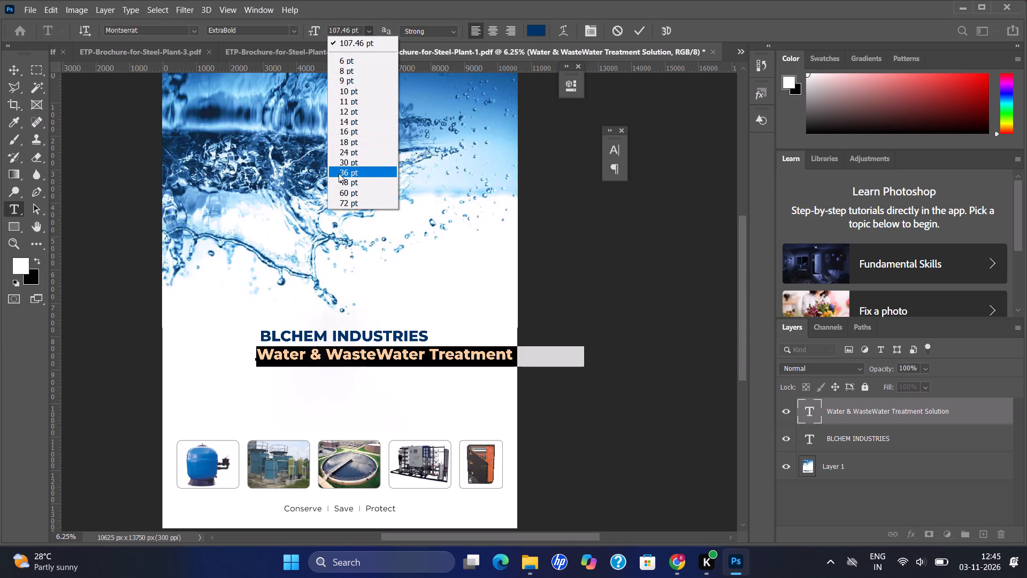
{"action": "left_click", "coordinate": [339, 173]}
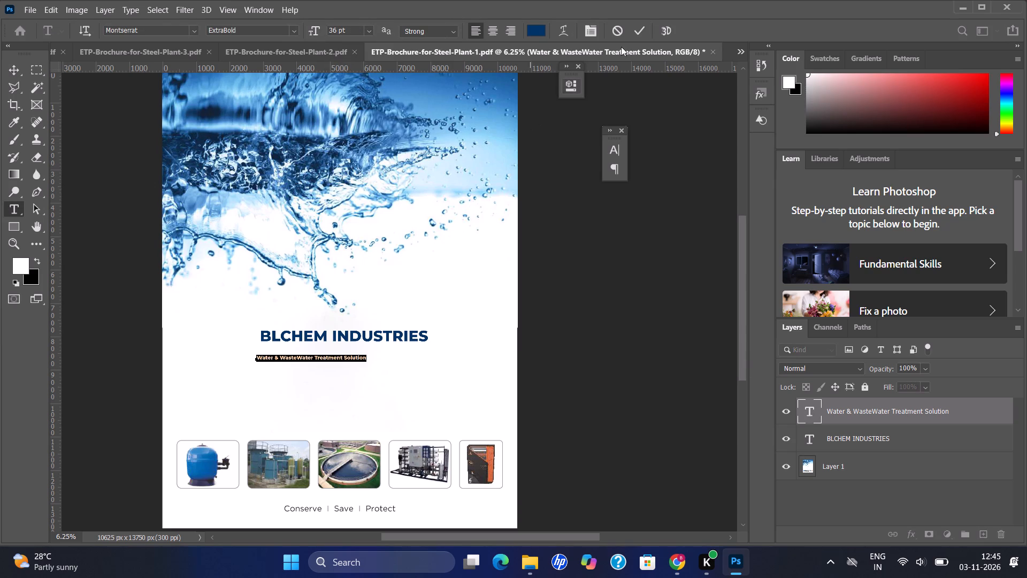
{"action": "left_click", "coordinate": [639, 35]}
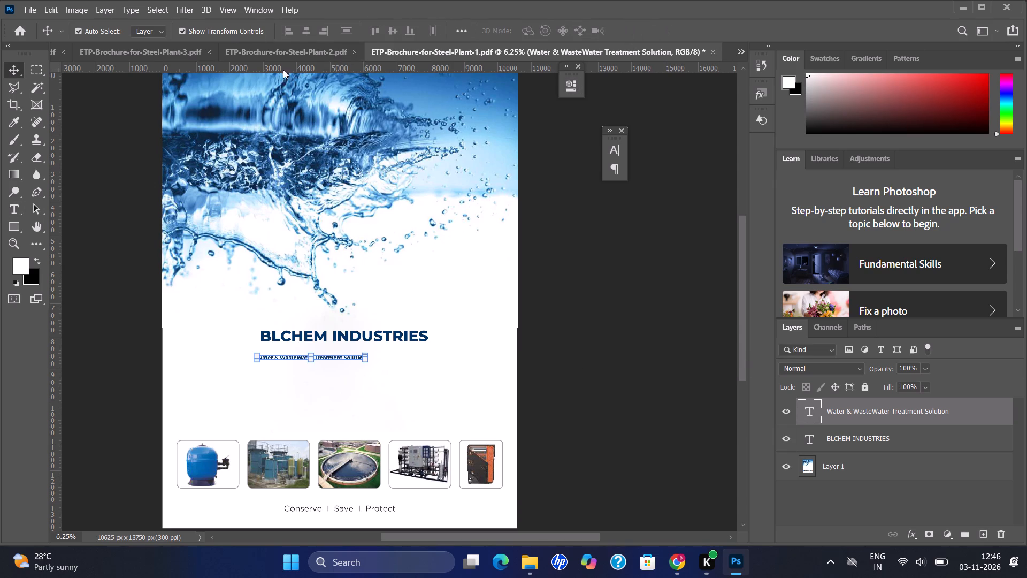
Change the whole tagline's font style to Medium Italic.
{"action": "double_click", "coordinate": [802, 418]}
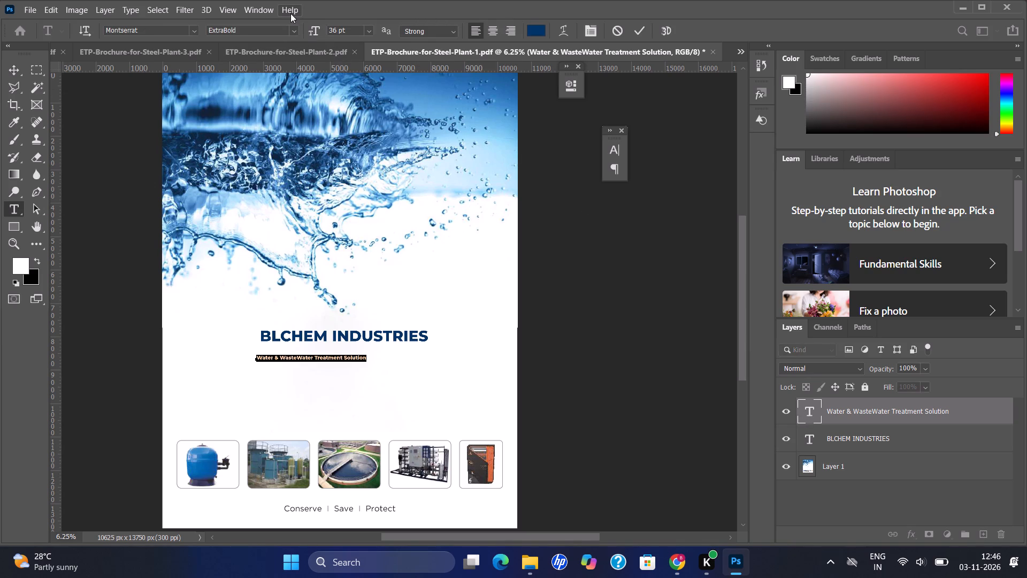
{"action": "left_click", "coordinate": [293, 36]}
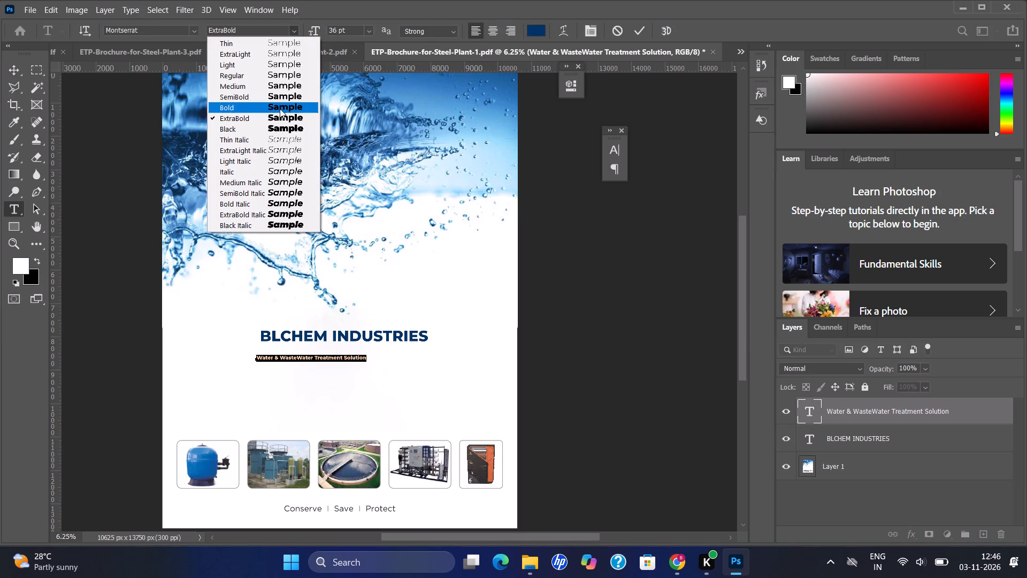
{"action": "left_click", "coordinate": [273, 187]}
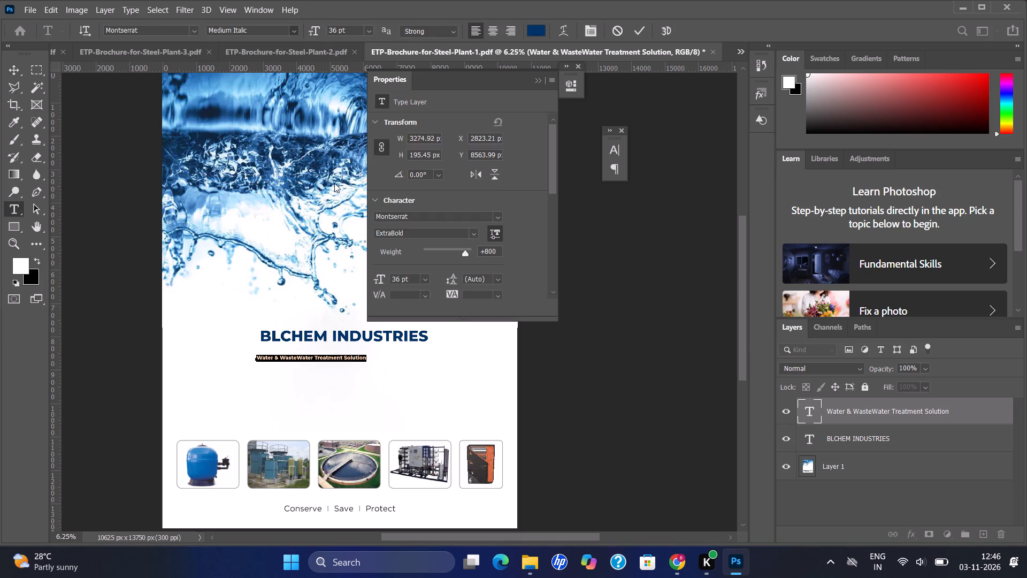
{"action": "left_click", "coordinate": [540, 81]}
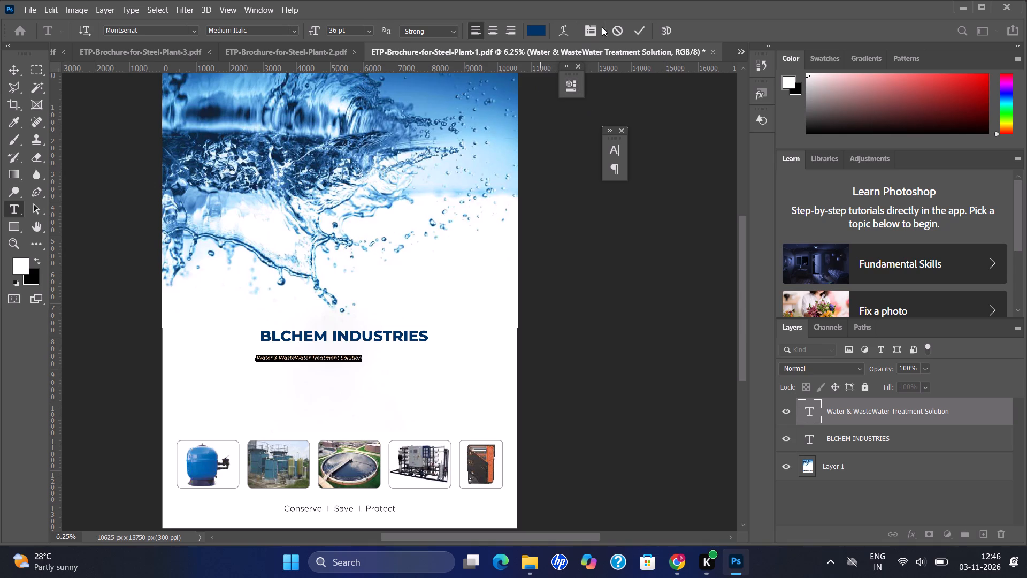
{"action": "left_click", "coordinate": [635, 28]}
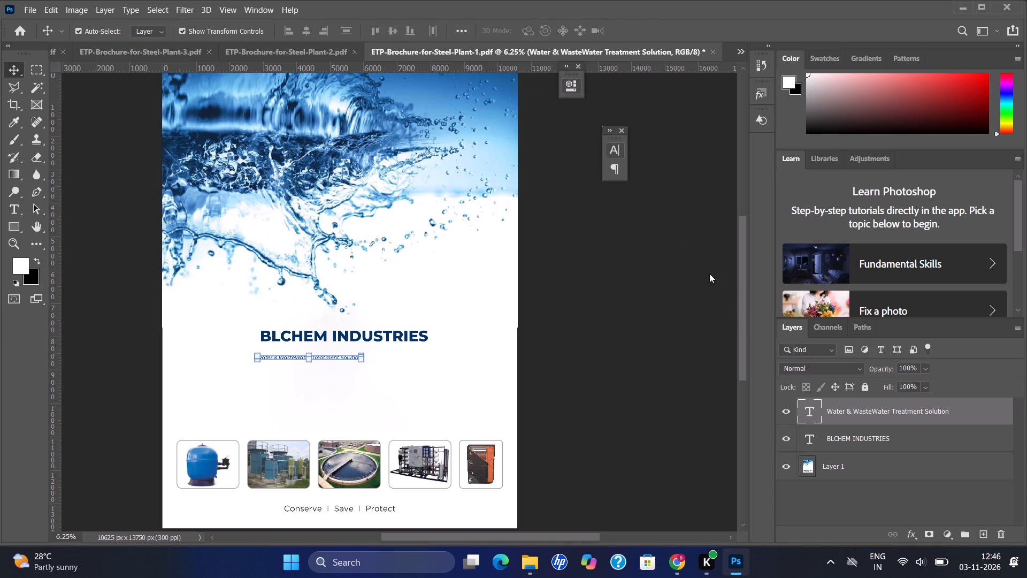
Change the tagline's text colour to black, 000000.
{"action": "double_click", "coordinate": [802, 407]}
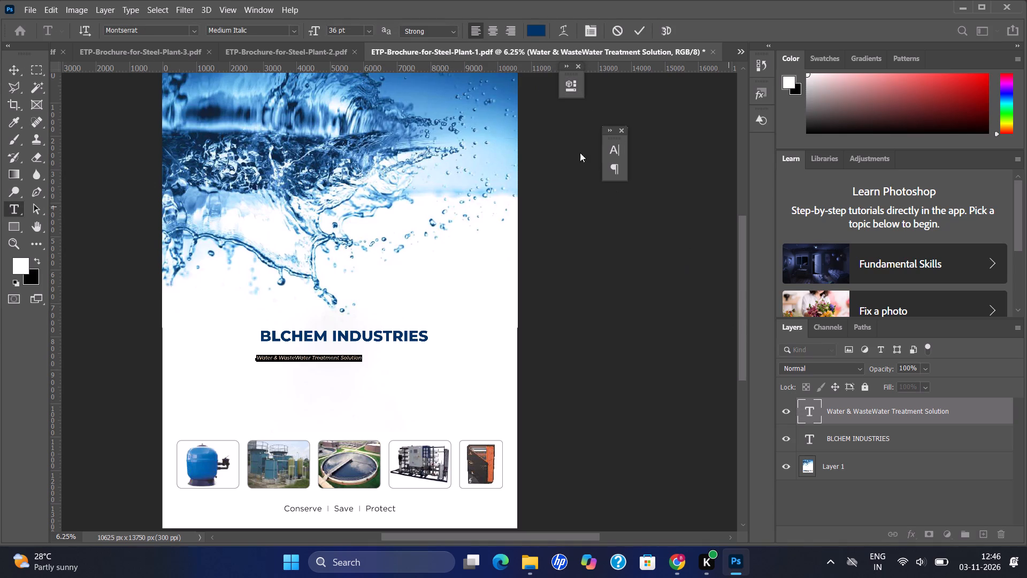
{"action": "left_click", "coordinate": [538, 34]}
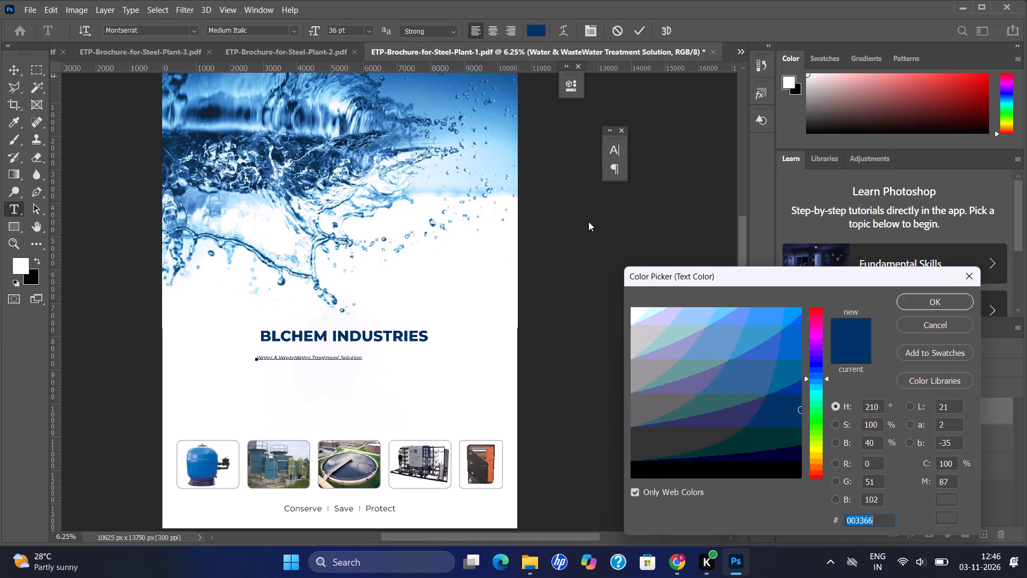
{"action": "left_click", "coordinate": [709, 477]}
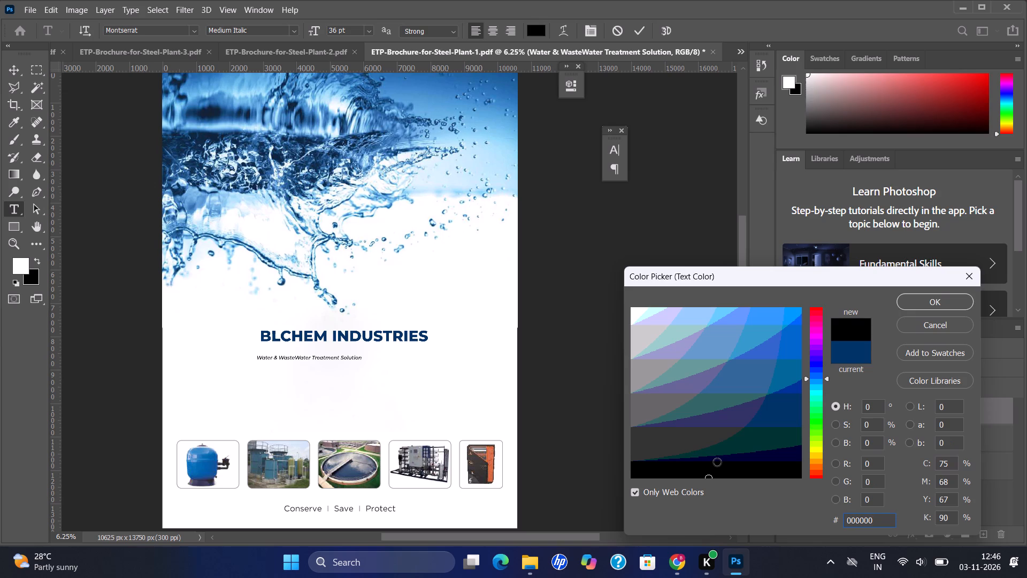
{"action": "left_click", "coordinate": [721, 473]}
{"action": "double_click", "coordinate": [715, 475]}
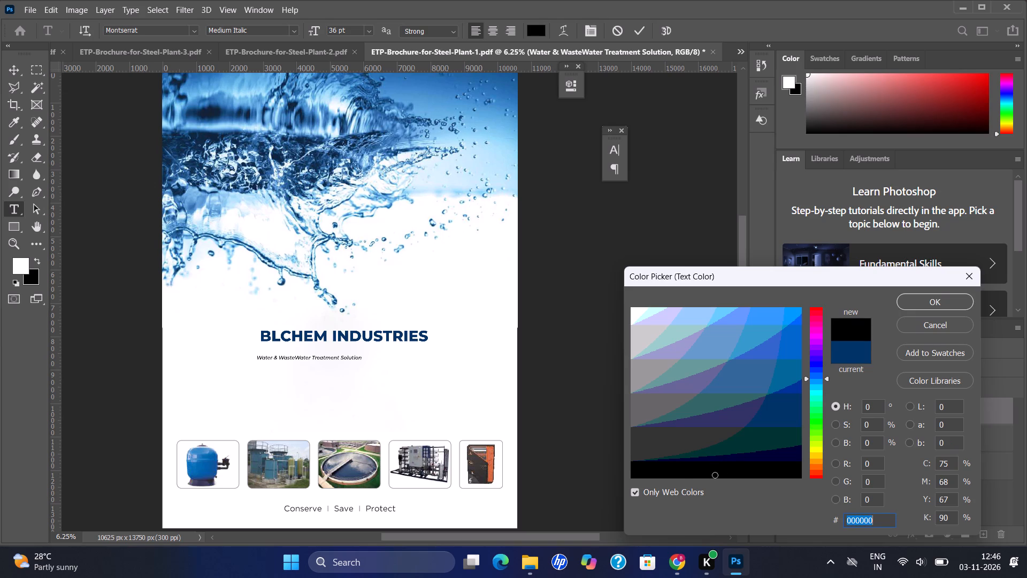
{"action": "left_click", "coordinate": [913, 299]}
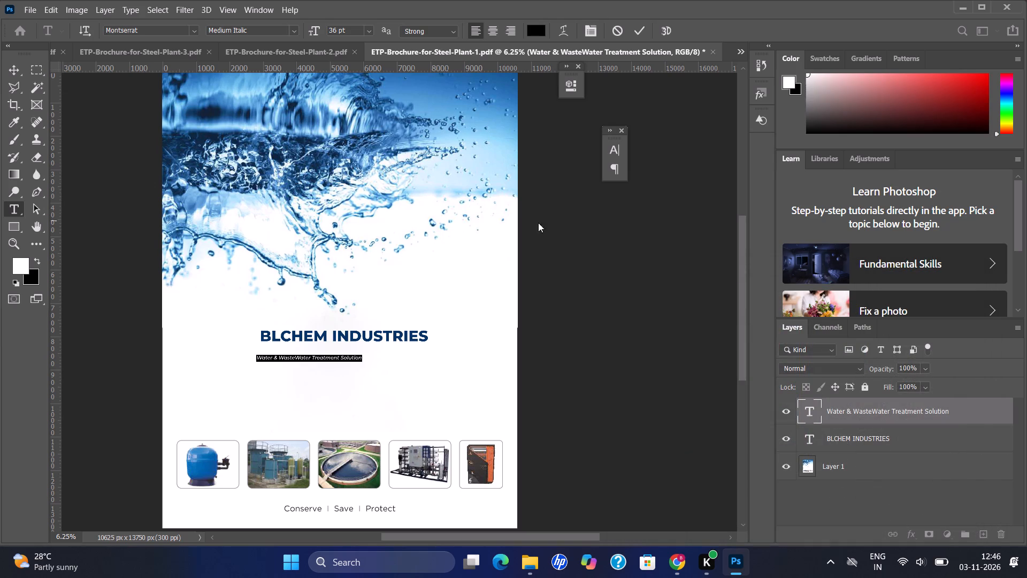
Set the tagline's Montserrat font style to Bold Italic.
{"action": "left_click_drag", "start_coordinate": [293, 28], "coordinate": [269, 255]}
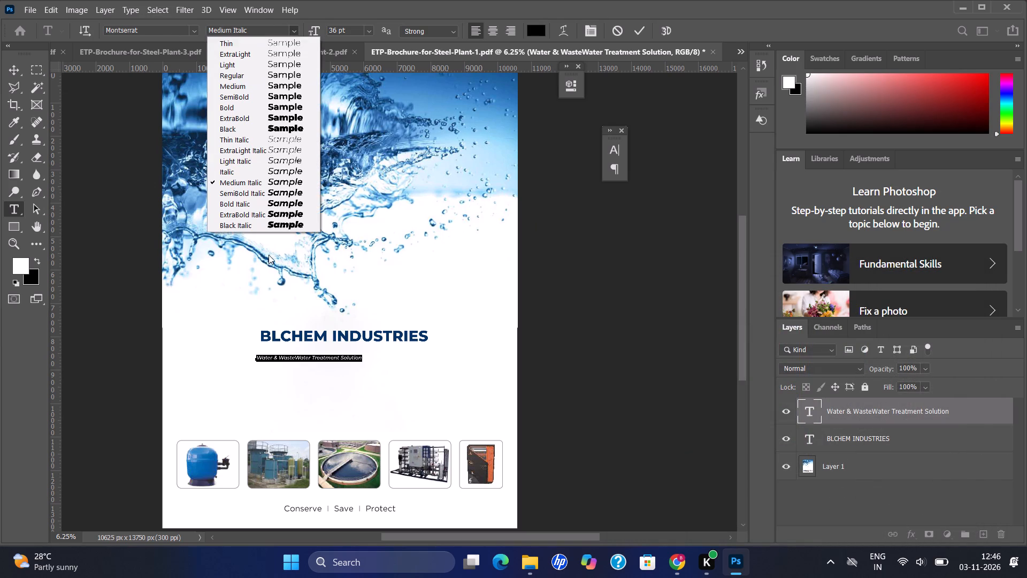
{"action": "left_click", "coordinate": [255, 203]}
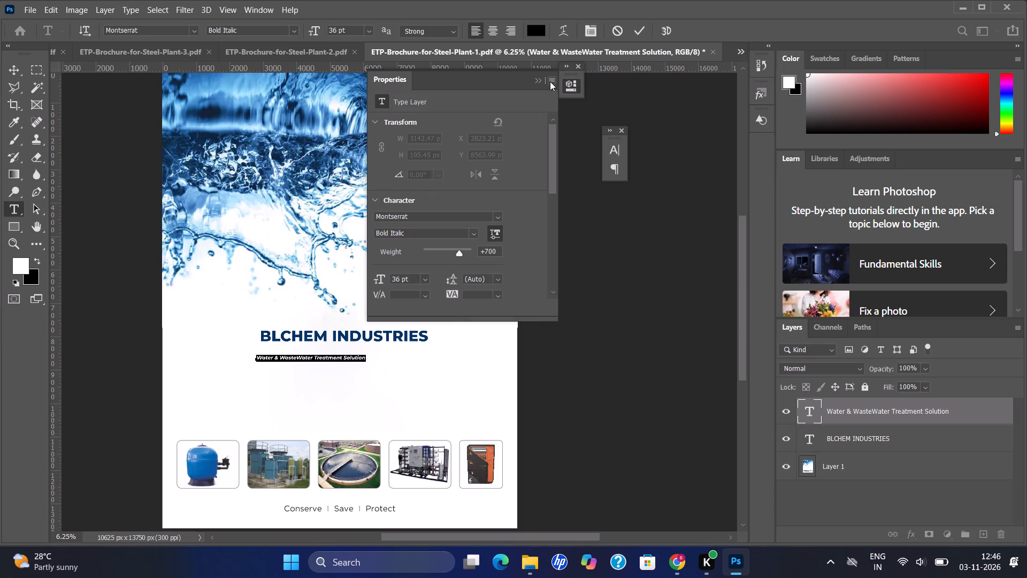
{"action": "left_click", "coordinate": [541, 75]}
{"action": "left_click", "coordinate": [540, 77]}
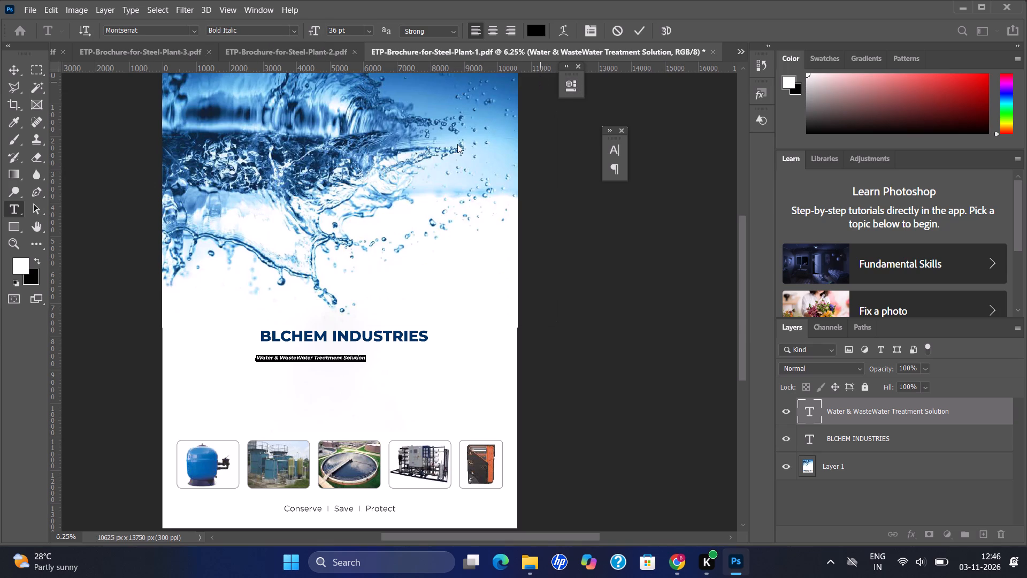
Commit the text edit and scale the tagline proportionally to about 149%, giving a size of about 53.76 pt.
{"action": "key", "text": "ctrl+t"}
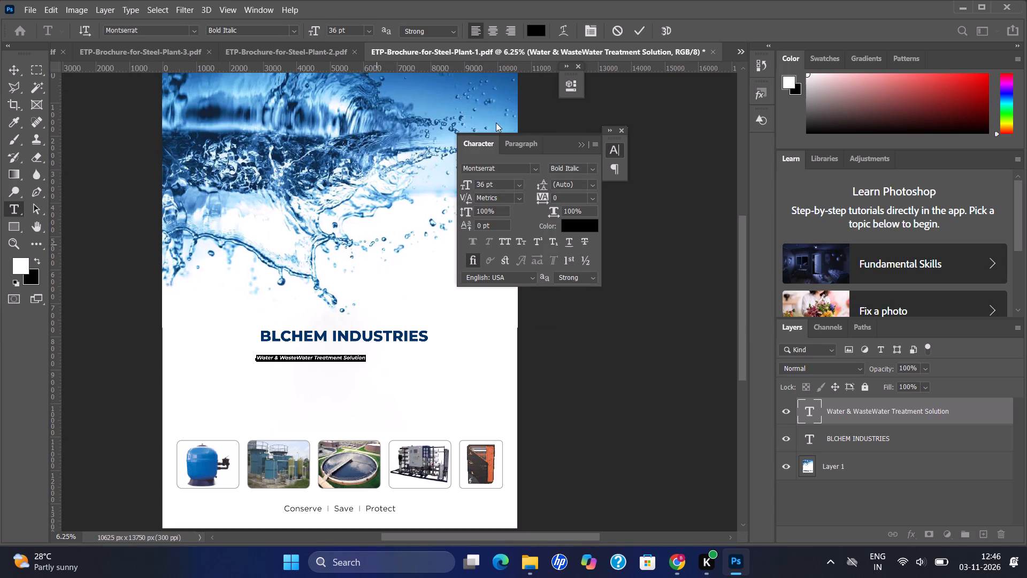
{"action": "left_click_drag", "start_coordinate": [580, 146], "coordinate": [311, 382]}
{"action": "key", "text": "Return"}
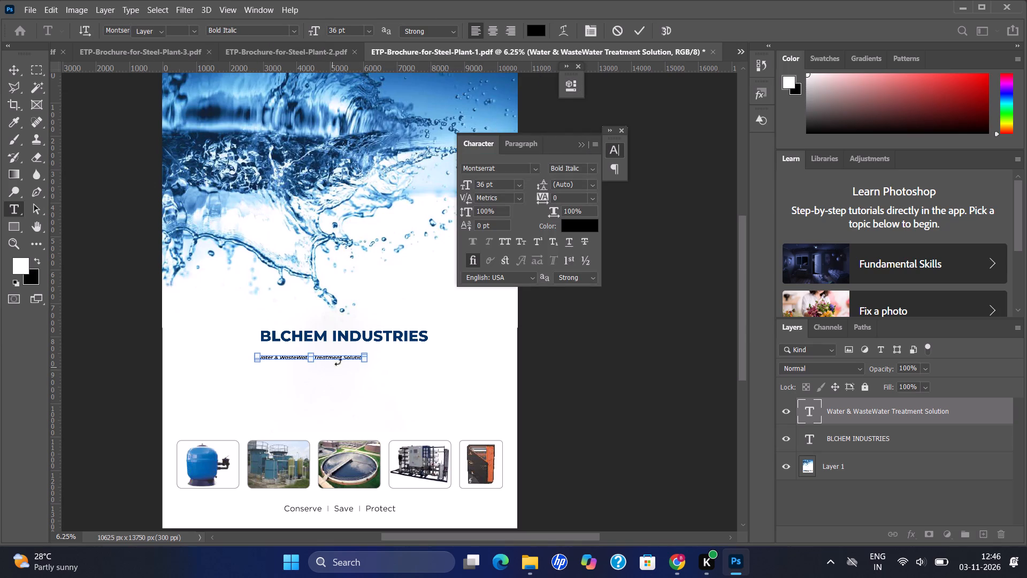
{"action": "left_click_drag", "start_coordinate": [363, 363], "coordinate": [413, 413]}
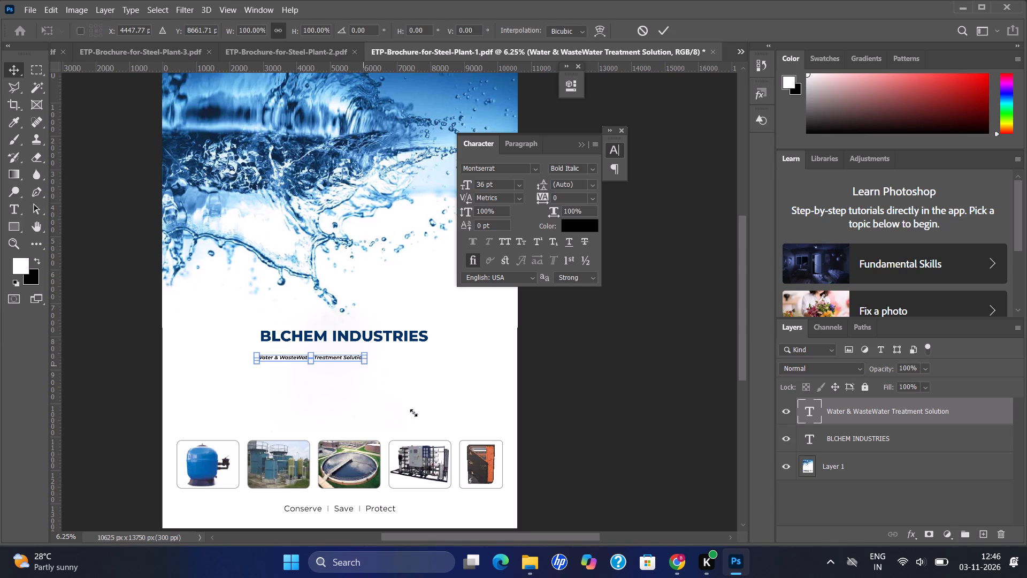
{"action": "left_click_drag", "start_coordinate": [413, 413], "coordinate": [414, 414]}
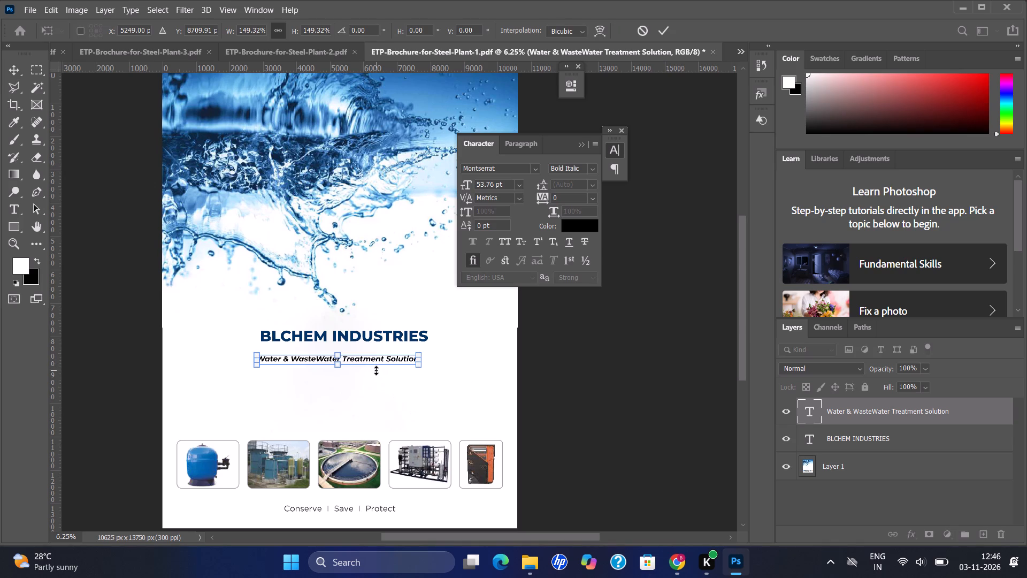
Move the enlarged tagline down to just above the equipment photos, at about X 5377, Y 9781 px, and apply the transform.
{"action": "left_click_drag", "start_coordinate": [378, 362], "coordinate": [382, 387]}
{"action": "left_click_drag", "start_coordinate": [382, 387], "coordinate": [382, 398]}
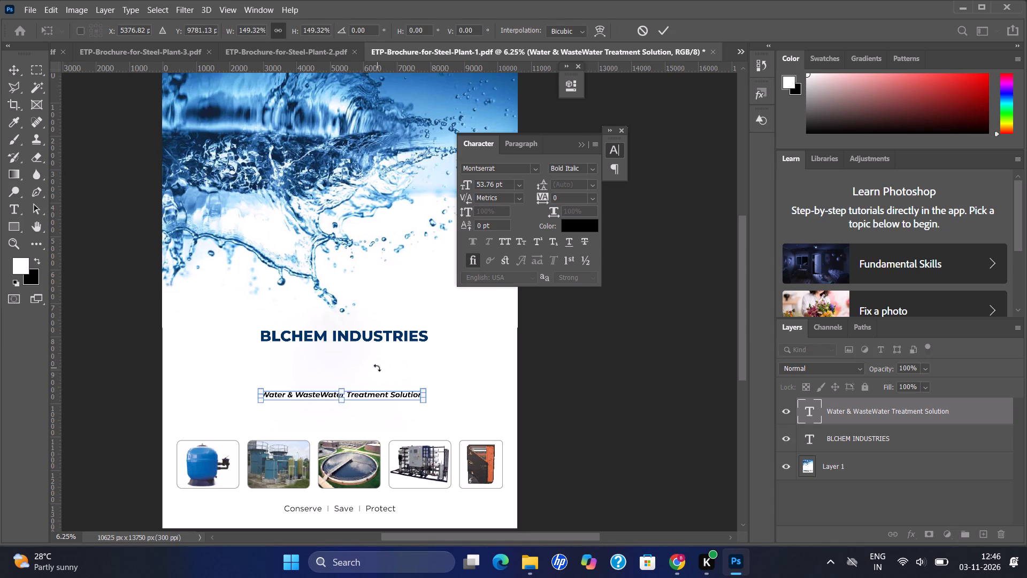
{"action": "key", "text": "Return"}
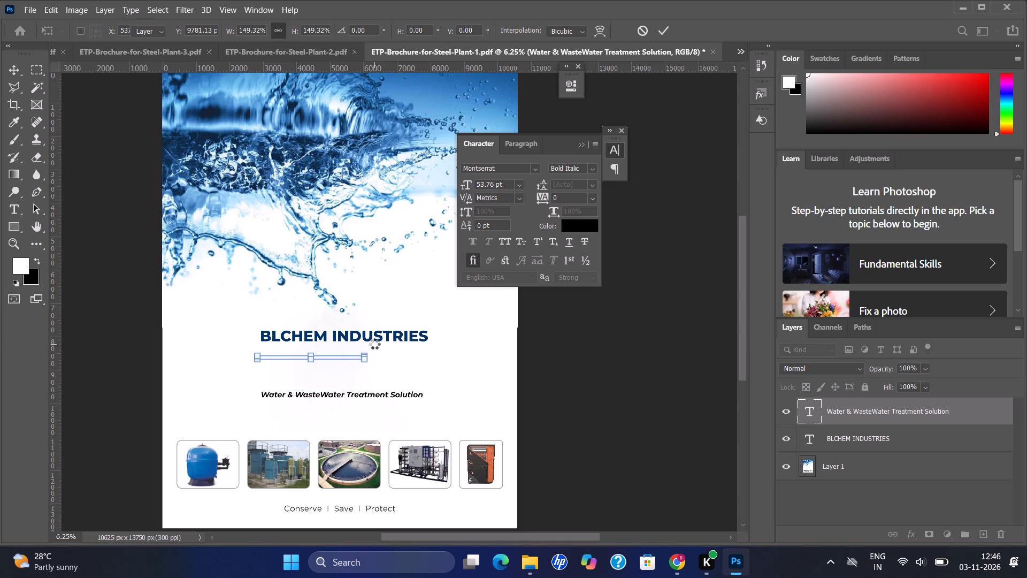
Nudge the BLCHEM INDUSTRIES title slightly down on the cover.
{"action": "left_click", "coordinate": [837, 440]}
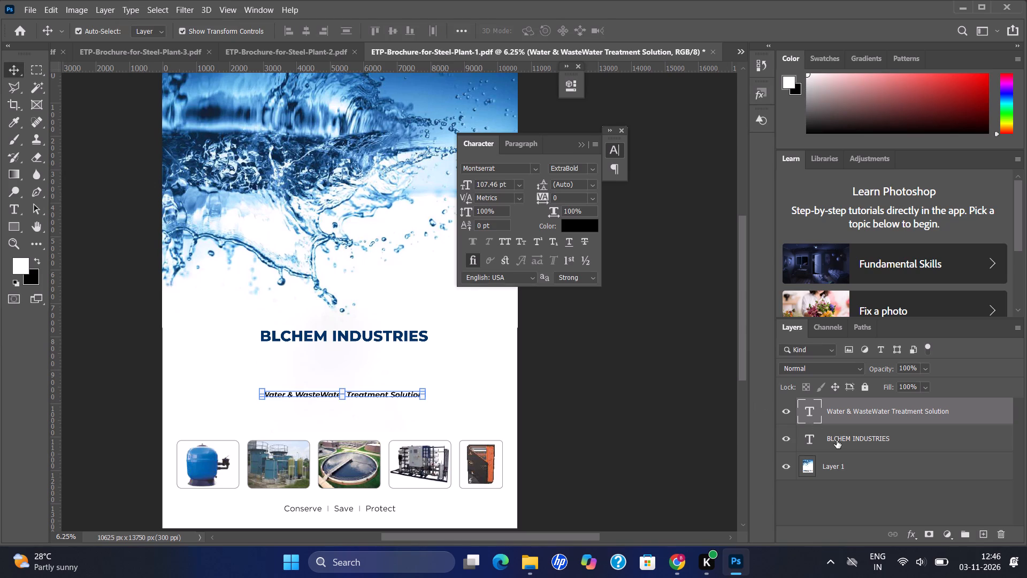
{"action": "key", "text": "Down"}
{"action": "key", "text": "Down"}
{"action": "key", "text": "Down"}
{"action": "key", "text": "Down"}
{"action": "key", "text": "Down"}
{"action": "key", "text": "Down"}
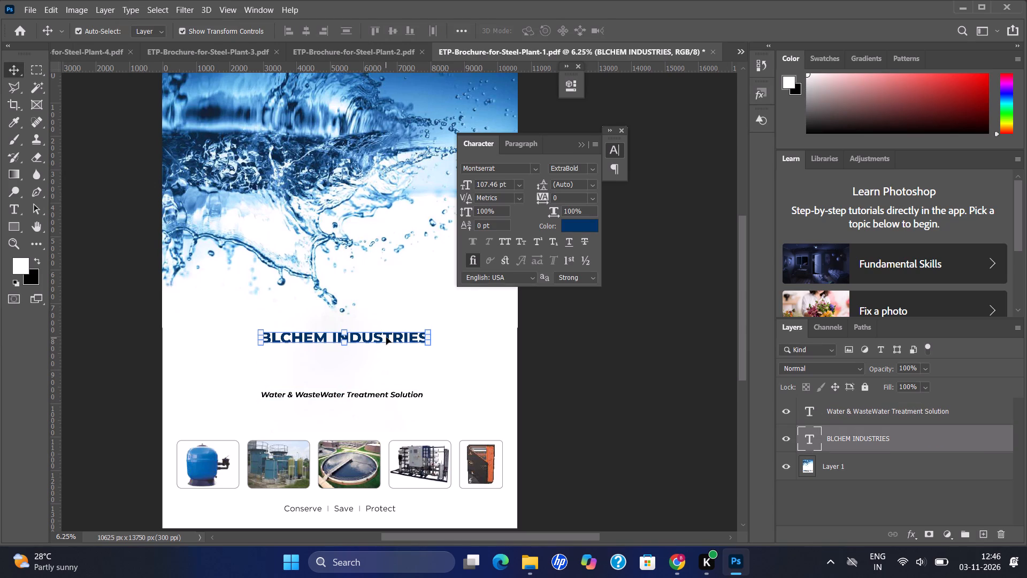
Change the BLCHEM INDUSTRIES title's font to Bebas Neue Regular and commit the text edit.
{"action": "left_click", "coordinate": [386, 337]}
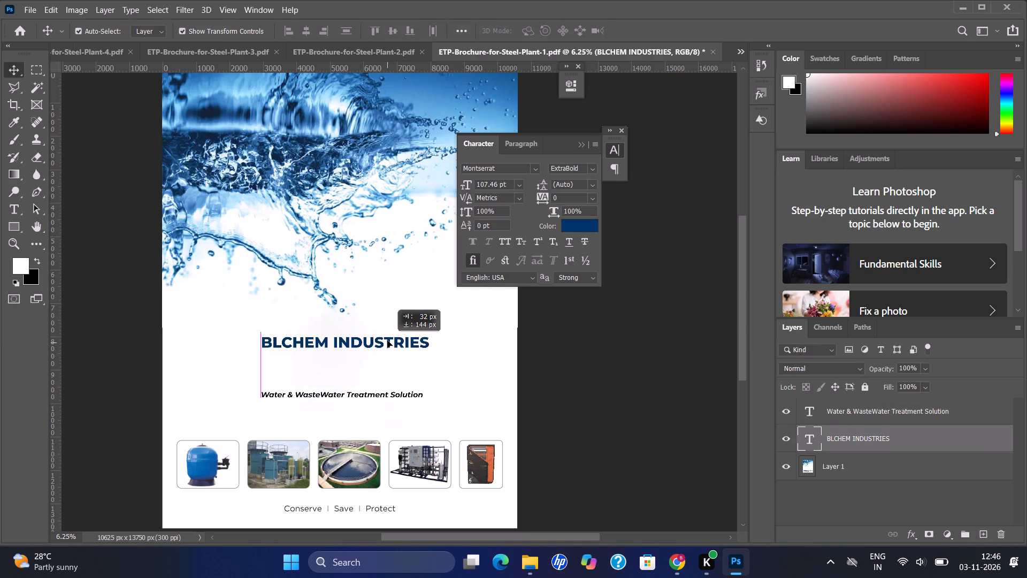
{"action": "triple_click", "coordinate": [388, 338]}
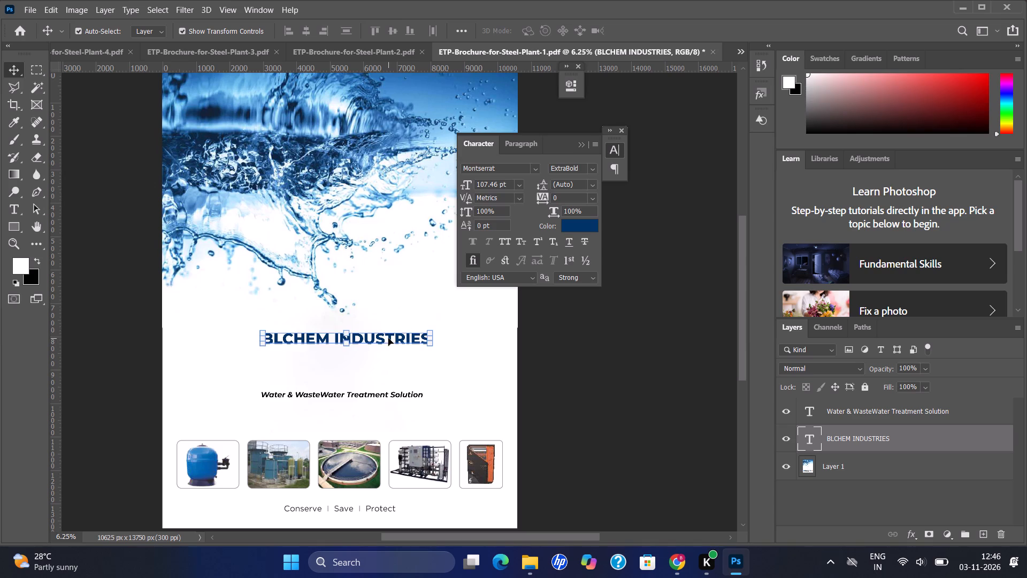
{"action": "left_click", "coordinate": [194, 28]}
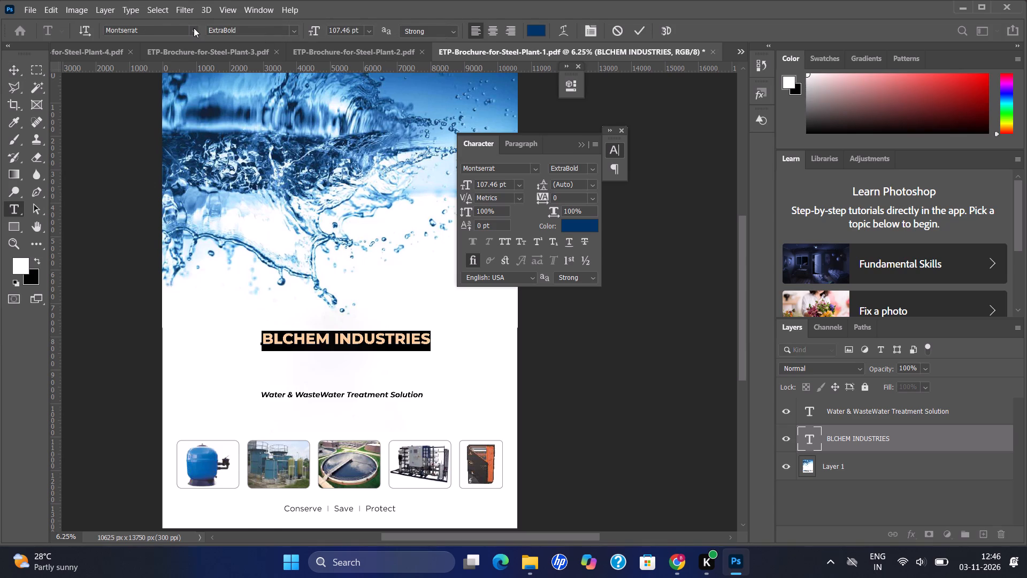
{"action": "left_click", "coordinate": [181, 86]}
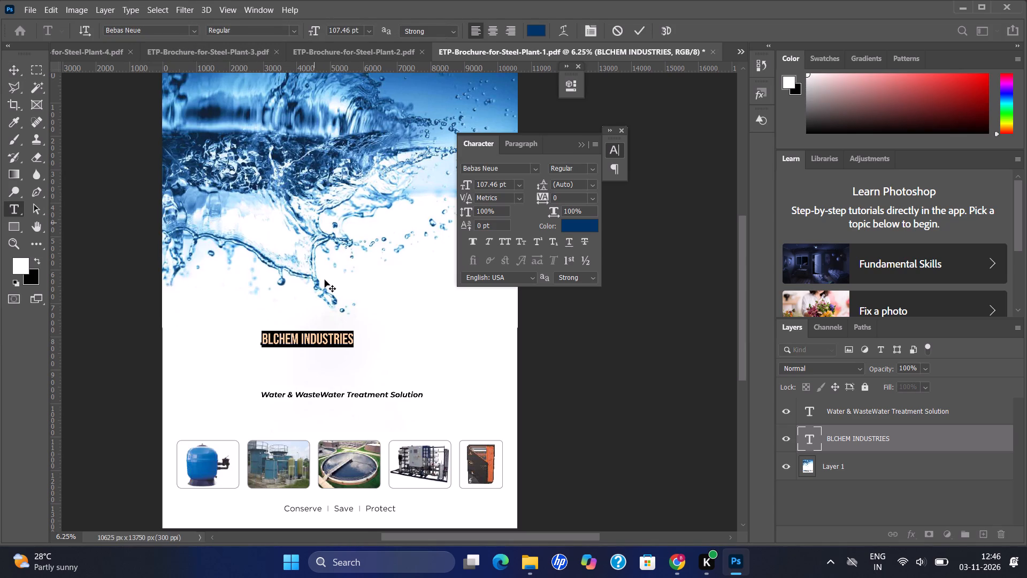
{"action": "left_click", "coordinate": [640, 37]}
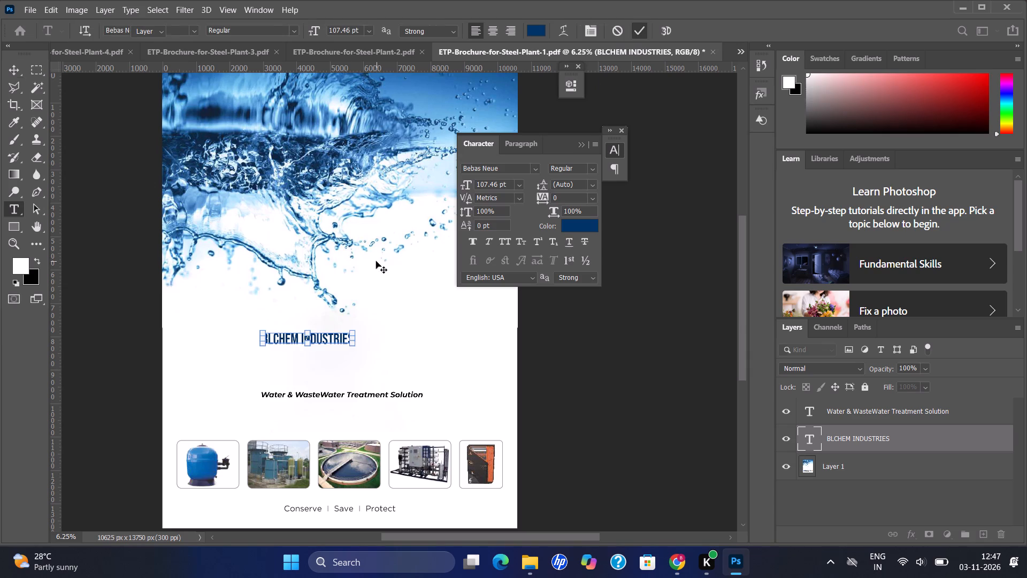
Scale the title proportionally to about 167%, giving about 179.72 pt, reposition it above the tagline and apply the transform.
{"action": "left_click_drag", "start_coordinate": [352, 343], "coordinate": [412, 369]}
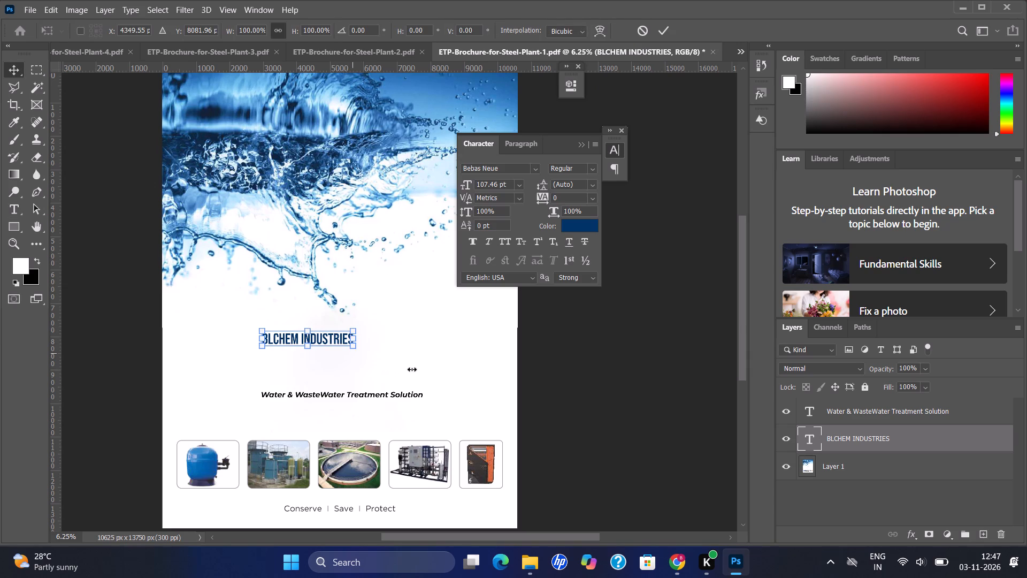
{"action": "left_click_drag", "start_coordinate": [412, 369], "coordinate": [414, 371]}
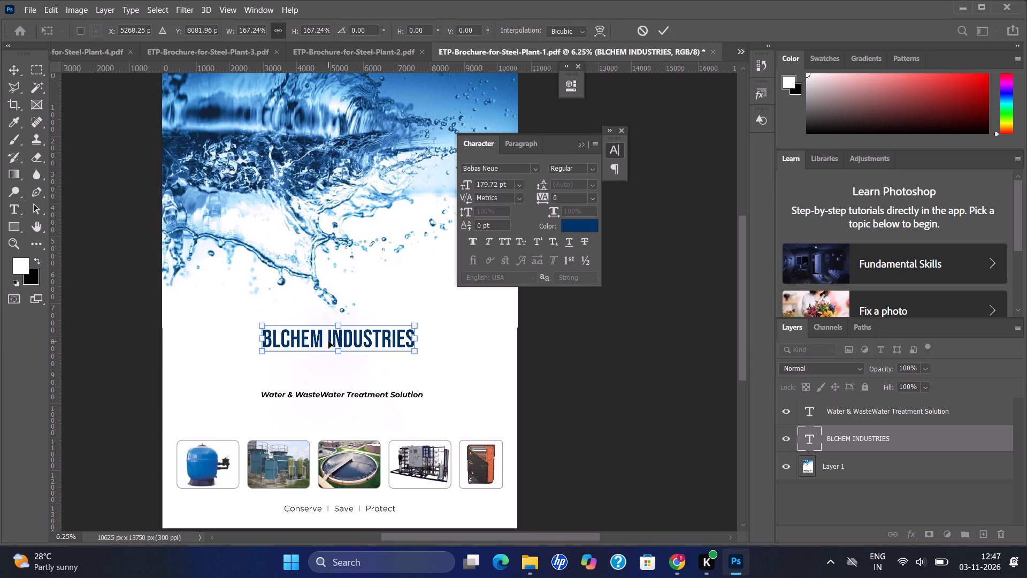
{"action": "left_click_drag", "start_coordinate": [334, 339], "coordinate": [353, 344]}
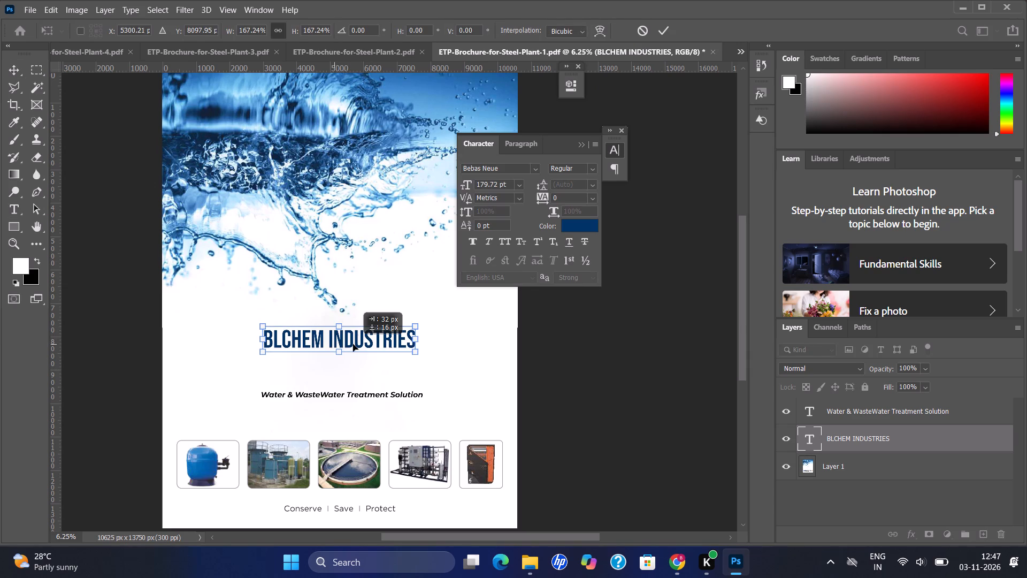
{"action": "left_click_drag", "start_coordinate": [349, 338], "coordinate": [342, 337]}
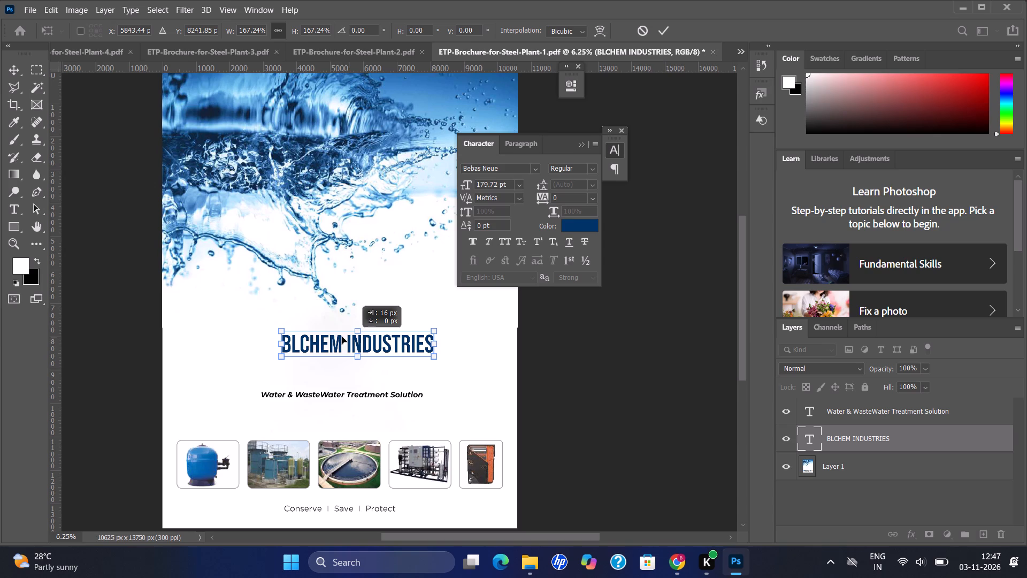
{"action": "left_click_drag", "start_coordinate": [342, 337], "coordinate": [326, 334]}
{"action": "key", "text": "Return"}
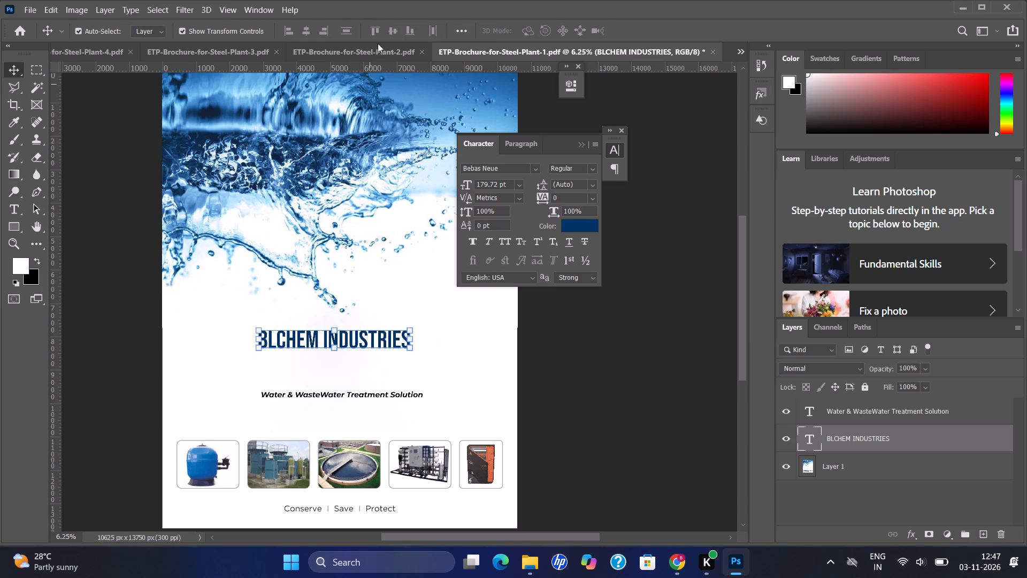
Align the BLCHEM INDUSTRIES title to the horizontal centre of the page background, Layer 1.
{"action": "left_click", "coordinate": [578, 142]}
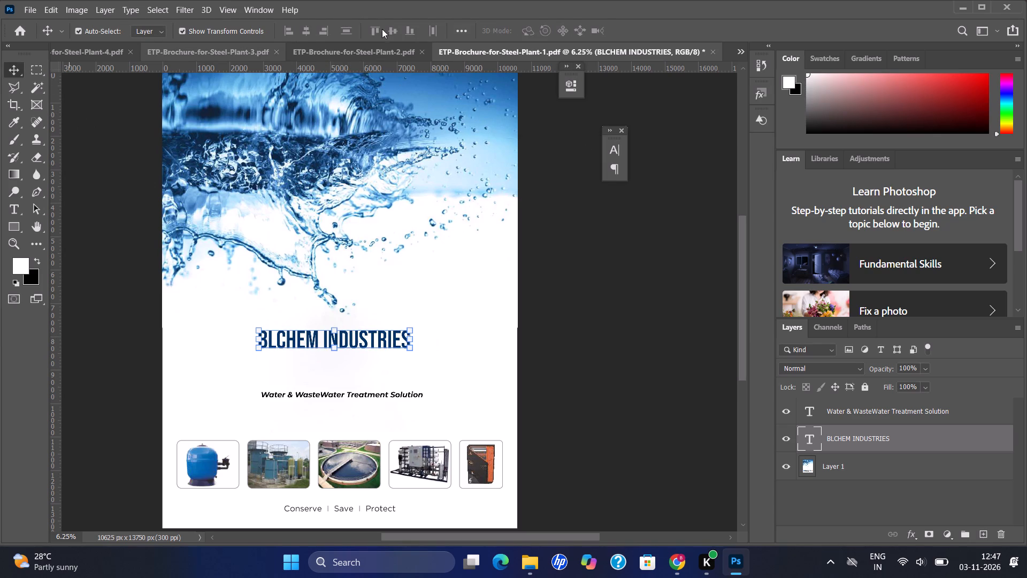
{"action": "left_click", "coordinate": [847, 465], "text": "ctrl"}
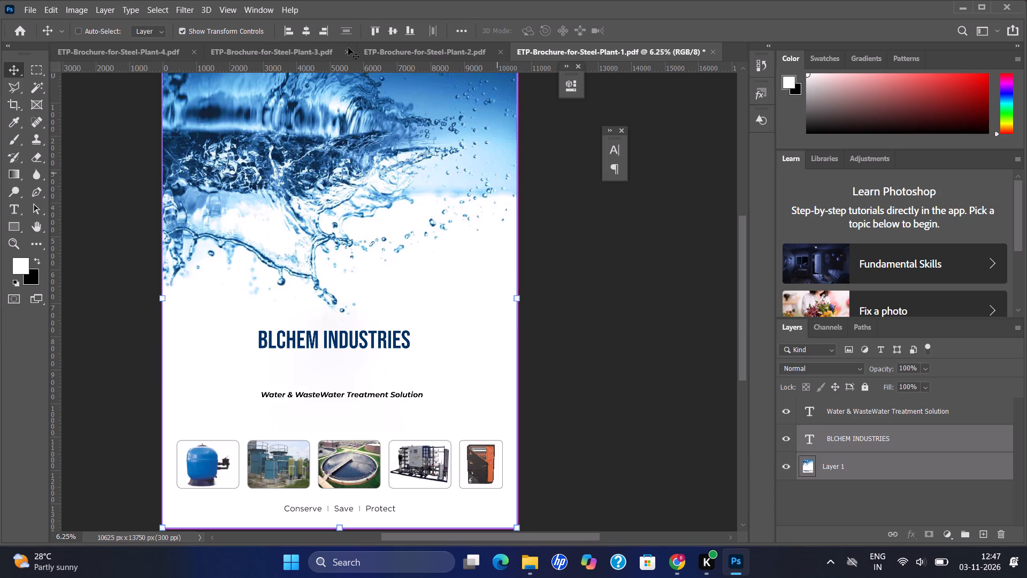
{"action": "left_click", "coordinate": [306, 29], "text": "ctrl"}
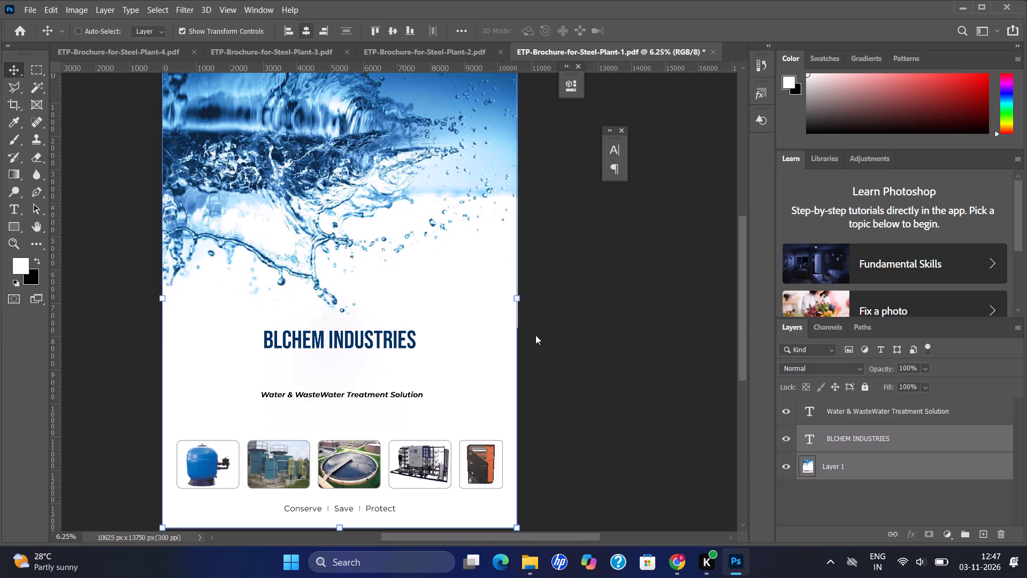
Nudge the Water & WasteWater Treatment Solution tagline up to just beneath the company name, shifting it slightly left.
{"action": "left_click", "coordinate": [826, 406]}
{"action": "key", "text": "Right"}
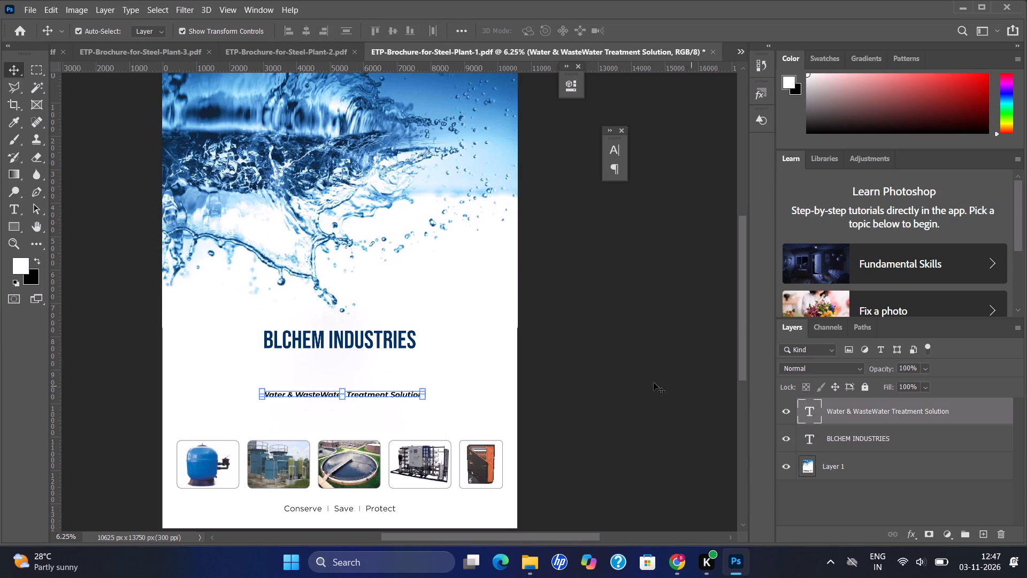
{"action": "key", "text": "Up"}
{"action": "key", "text": "Up"}
{"action": "key", "text": "Up"}
{"action": "key", "text": "Up"}
{"action": "key", "text": "Up"}
{"action": "key", "text": "Up"}
{"action": "key", "text": "Up"}
{"action": "key", "text": "Up"}
{"action": "key", "text": "Up"}
{"action": "key", "text": "Up"}
{"action": "key", "text": "Up"}
{"action": "key", "text": "Up"}
{"action": "key", "text": "Up"}
{"action": "key", "text": "Up"}
{"action": "key", "text": "Up"}
{"action": "key", "text": "Up"}
{"action": "key", "text": "Up"}
{"action": "key", "text": "Up"}
{"action": "key", "text": "Up"}
{"action": "key", "text": "Up"}
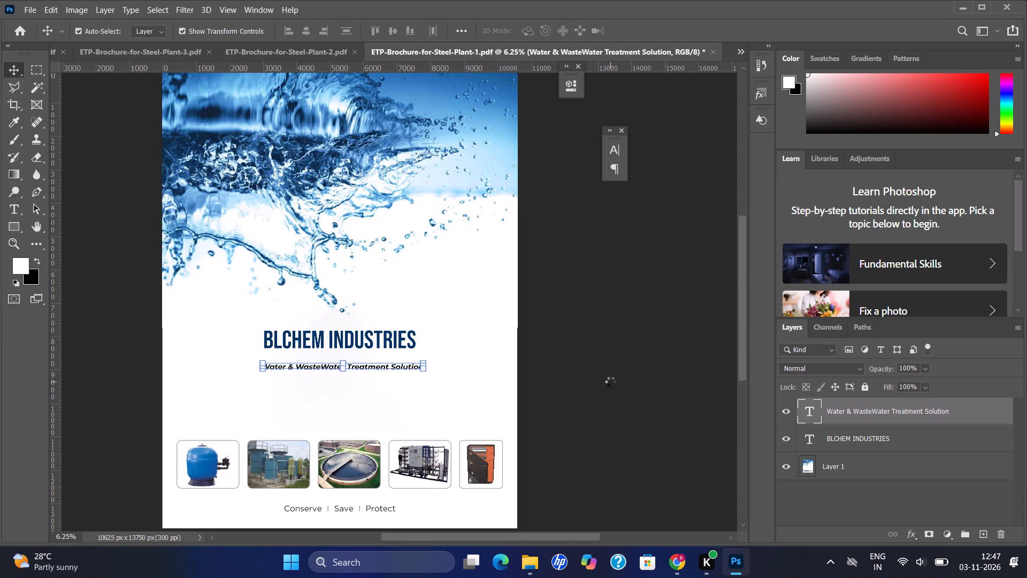
{"action": "key", "text": "Left"}
{"action": "key", "text": "Left"}
{"action": "key", "text": "Left"}
{"action": "key", "text": "Left"}
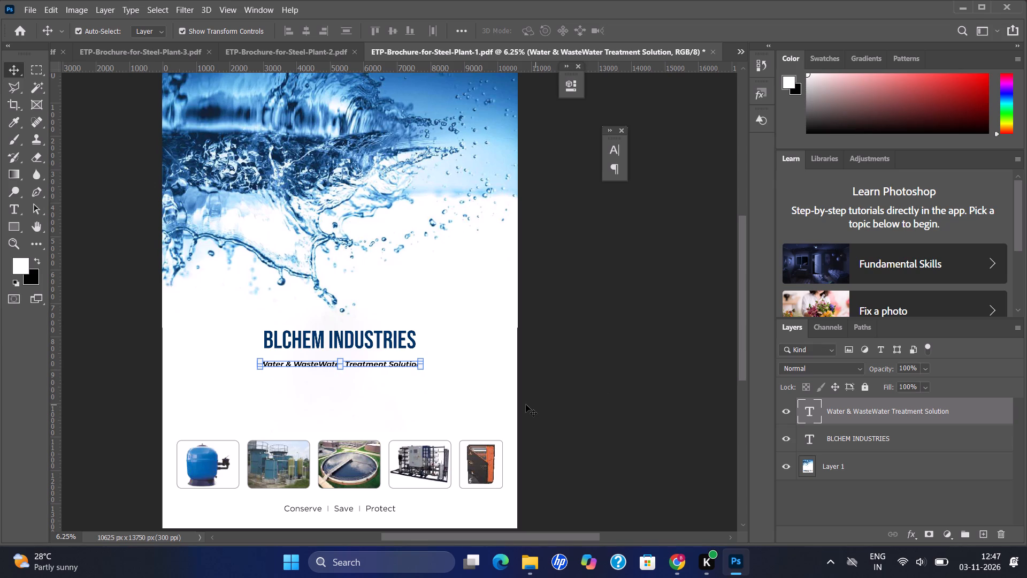
Align the tagline to the horizontal centre of the page background, Layer 1.
{"action": "left_click", "coordinate": [849, 473], "text": "ctrl"}
{"action": "left_click", "coordinate": [306, 30], "text": "ctrl"}
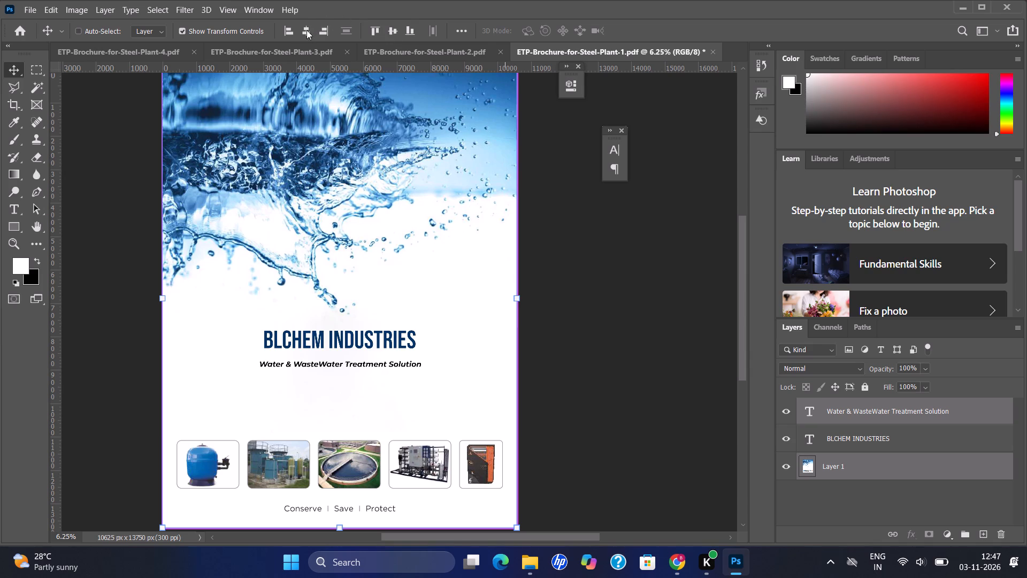
Underline the BLCHEM INDUSTRIES title text and commit the edit.
{"action": "triple_click", "coordinate": [365, 345]}
{"action": "left_click", "coordinate": [365, 345]}
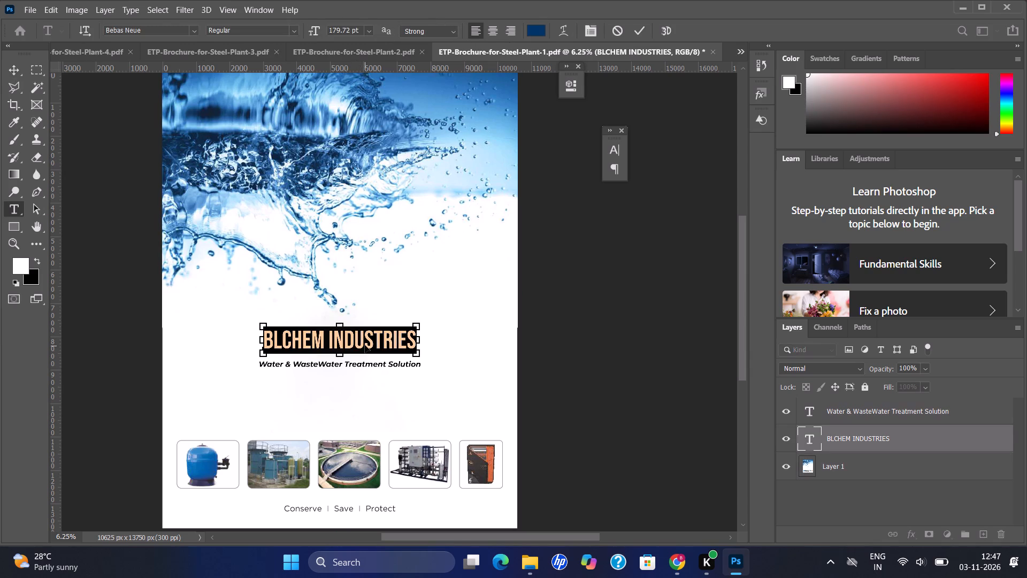
{"action": "key", "text": "ctrl+t"}
{"action": "left_click", "coordinate": [575, 240]}
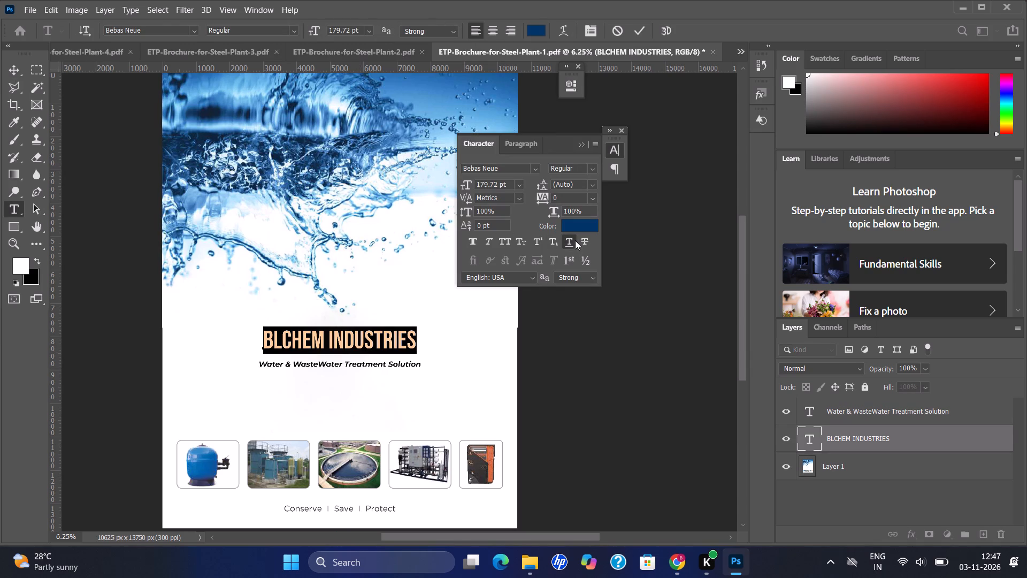
{"action": "left_click", "coordinate": [582, 148]}
{"action": "left_click", "coordinate": [596, 363]}
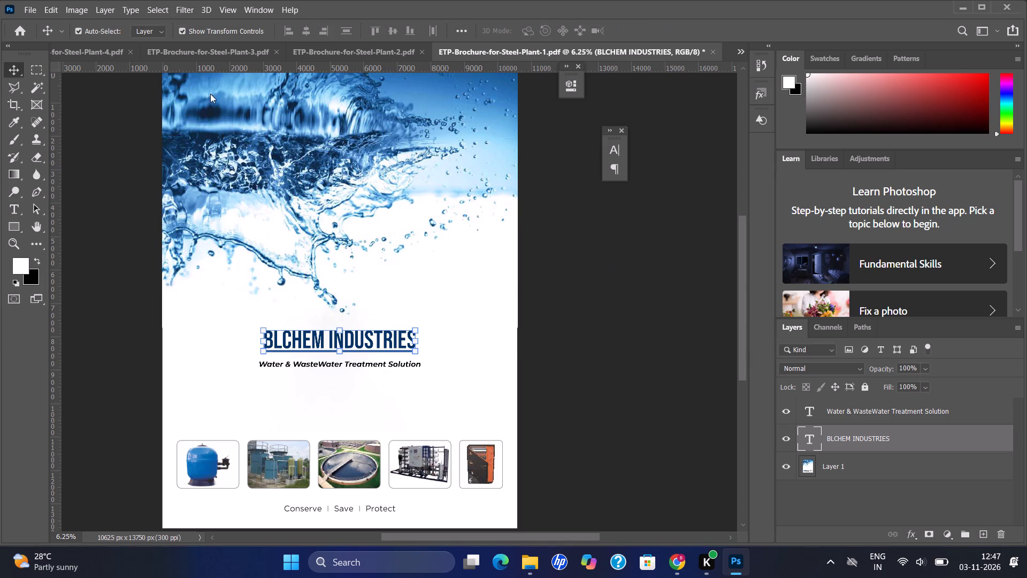
Open page 2 of the ETP-Brochure-for-Steel-Plant PDF from Downloads at 10625 x 13750 pixels, 300 pixels/inch.
{"action": "left_click", "coordinate": [29, 11]}
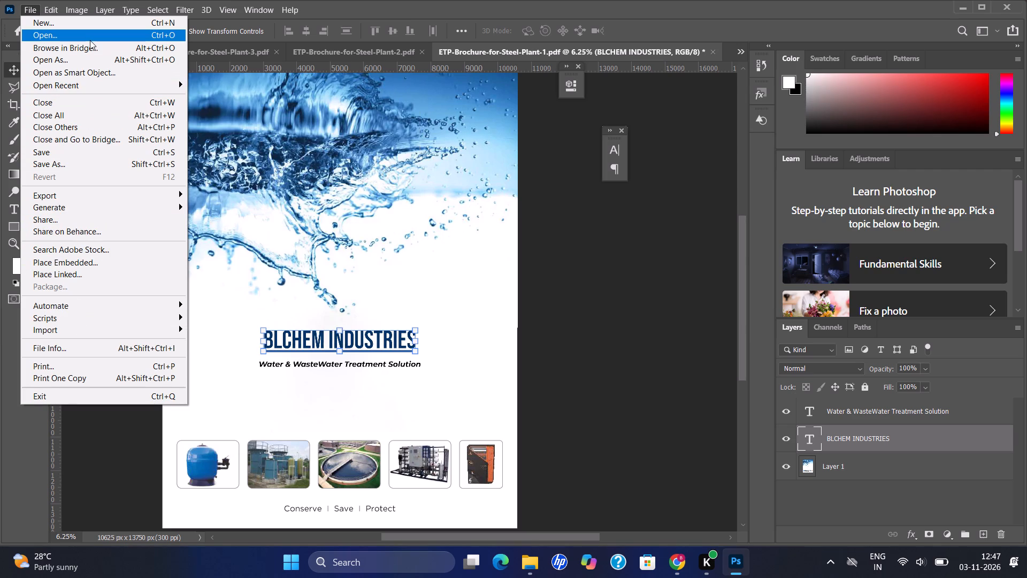
{"action": "left_click", "coordinate": [118, 33]}
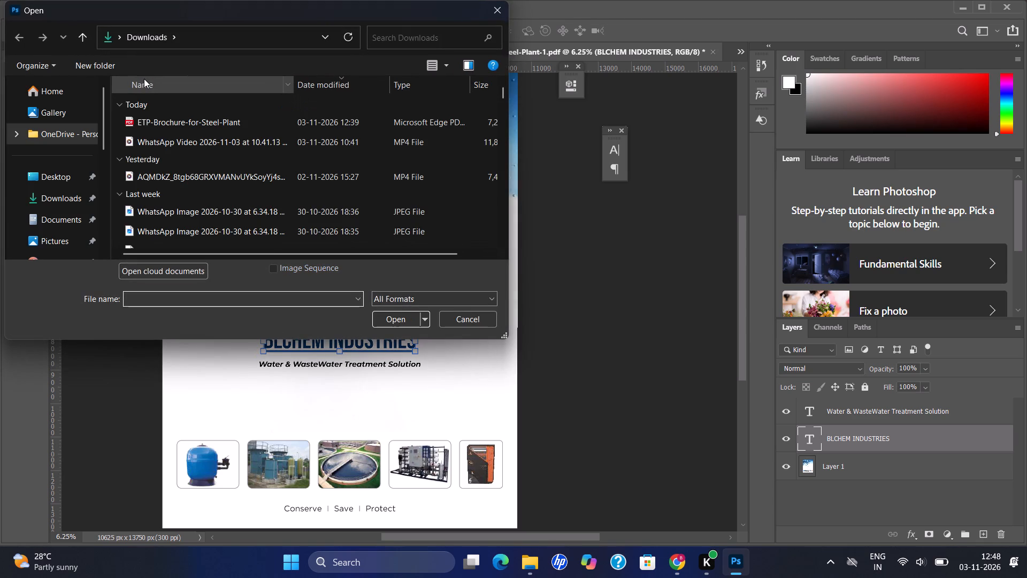
{"action": "left_click", "coordinate": [267, 121]}
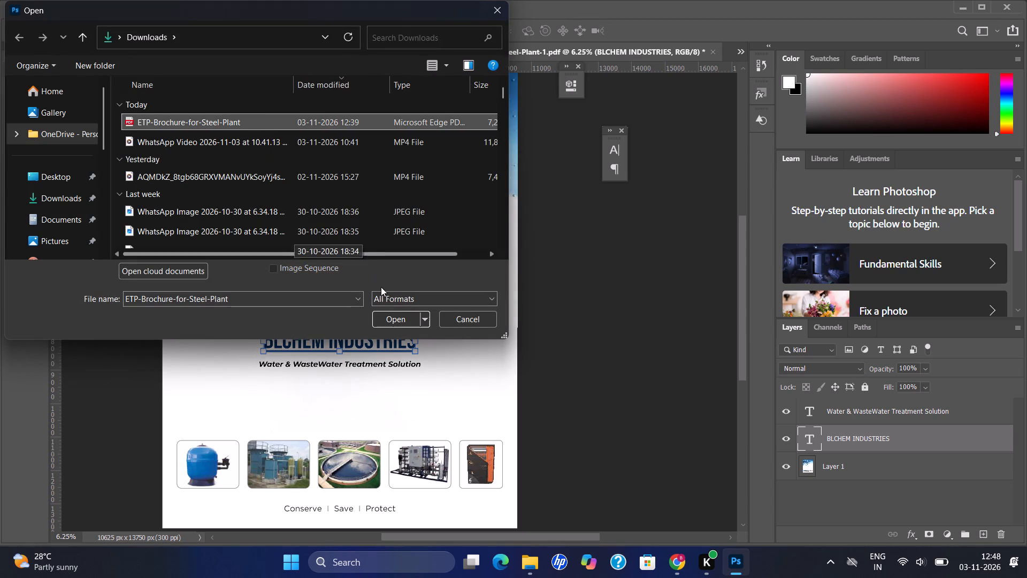
{"action": "left_click", "coordinate": [392, 316]}
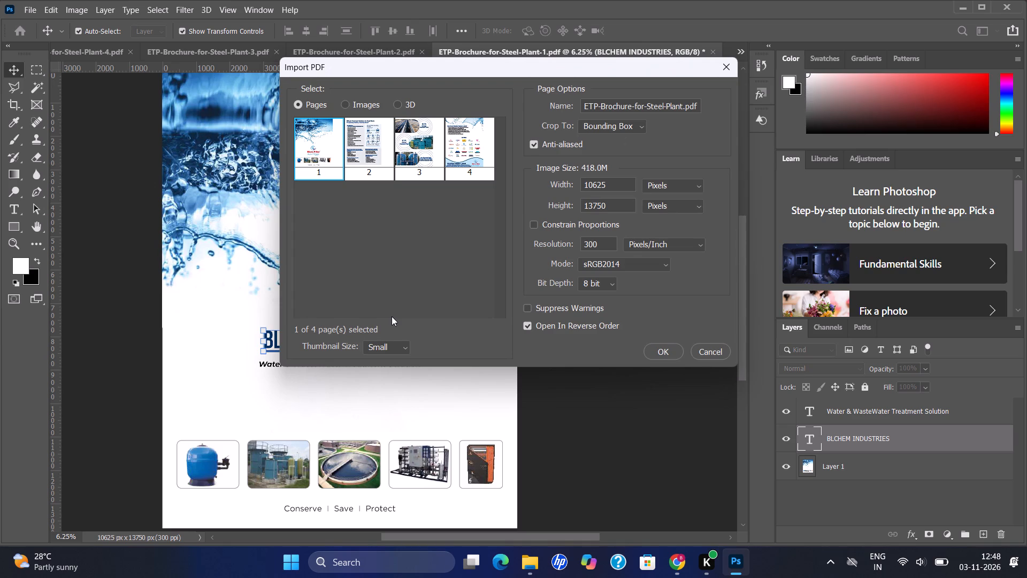
{"action": "left_click", "coordinate": [373, 146]}
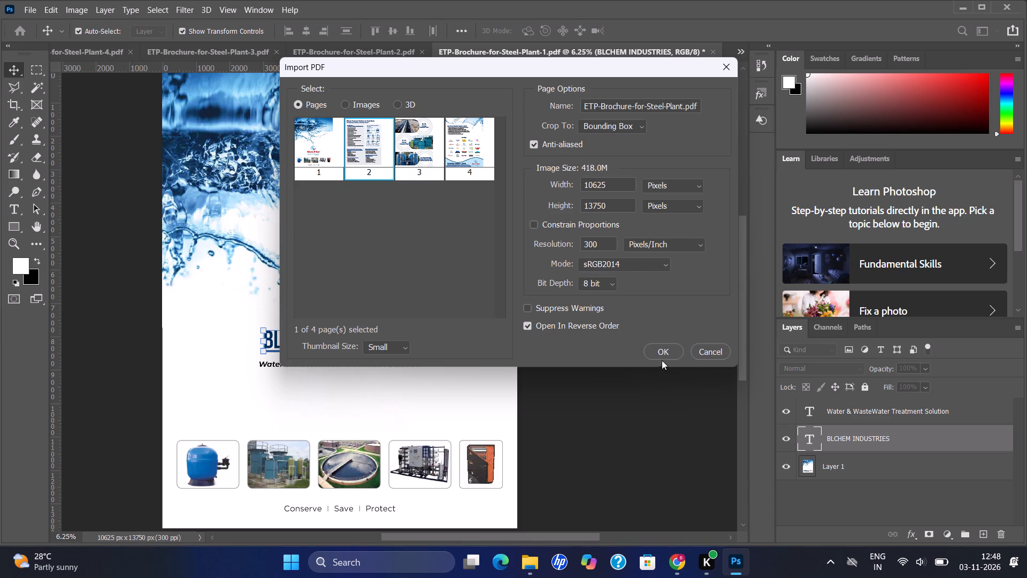
{"action": "left_click", "coordinate": [662, 346]}
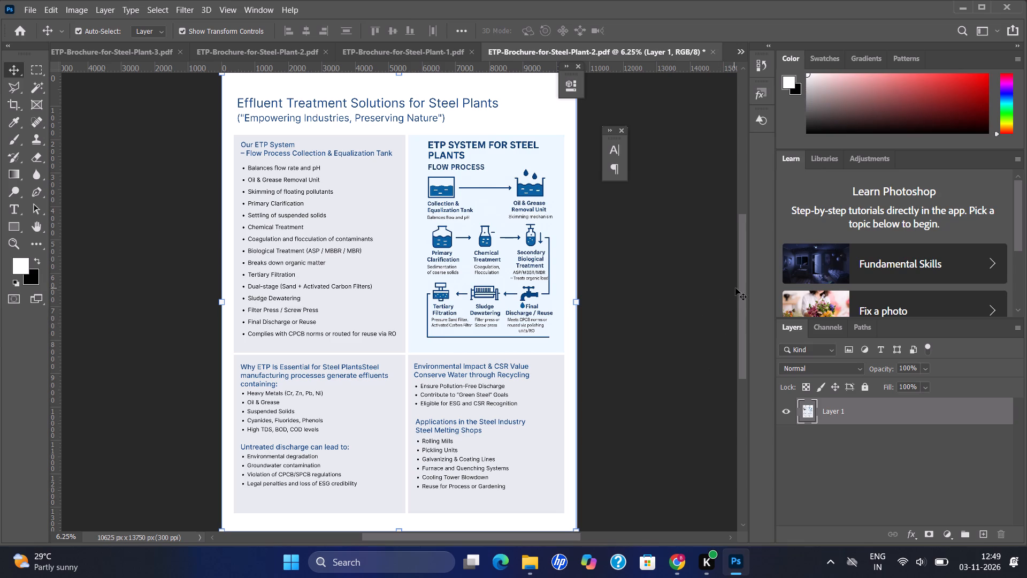
Look through the open brochure documents, checking the cover, the treatment plant page and both page 2 documents.
{"action": "left_click_drag", "start_coordinate": [745, 293], "coordinate": [746, 74]}
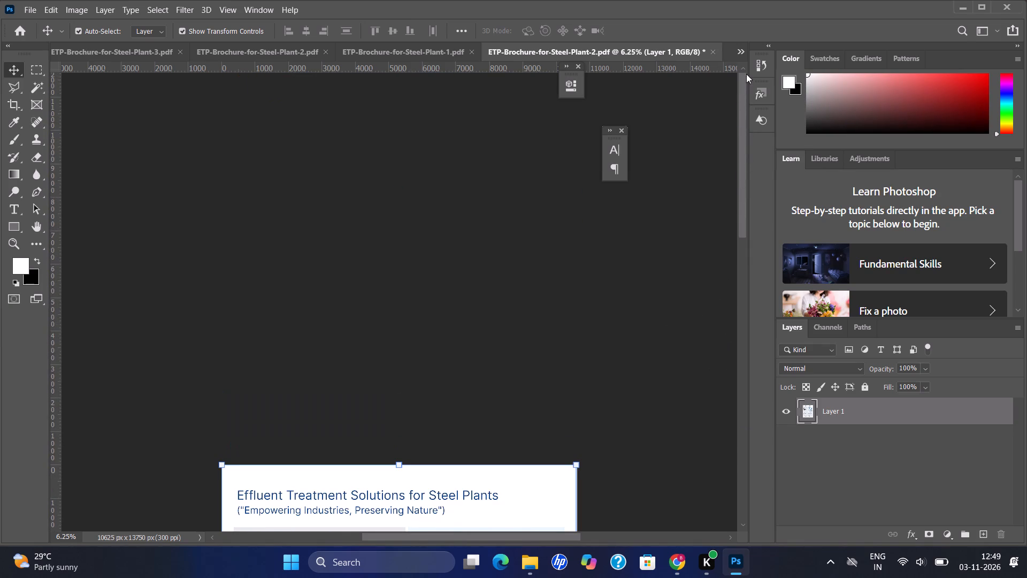
{"action": "left_click_drag", "start_coordinate": [746, 74], "coordinate": [675, 293]}
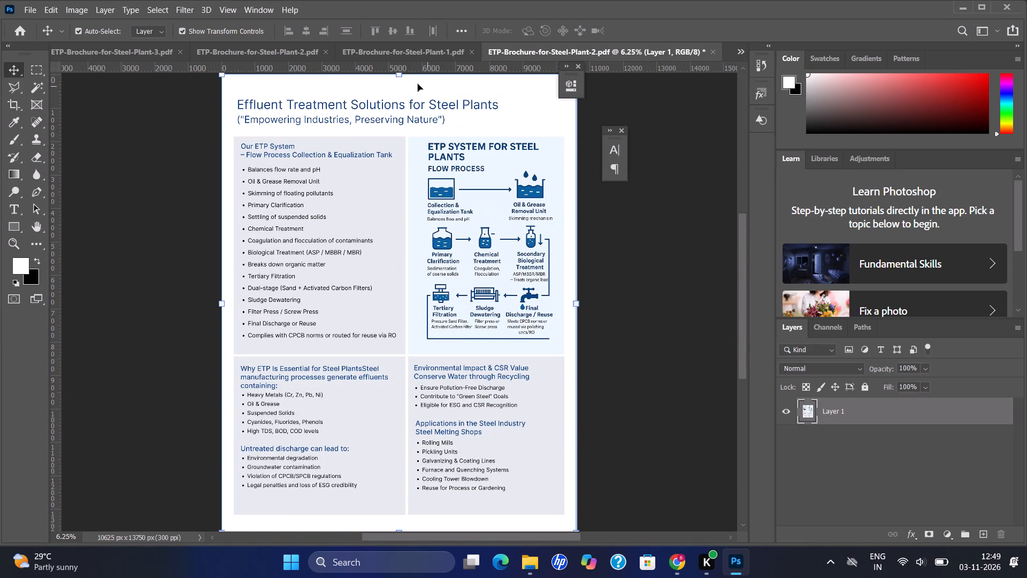
{"action": "left_click", "coordinate": [414, 56]}
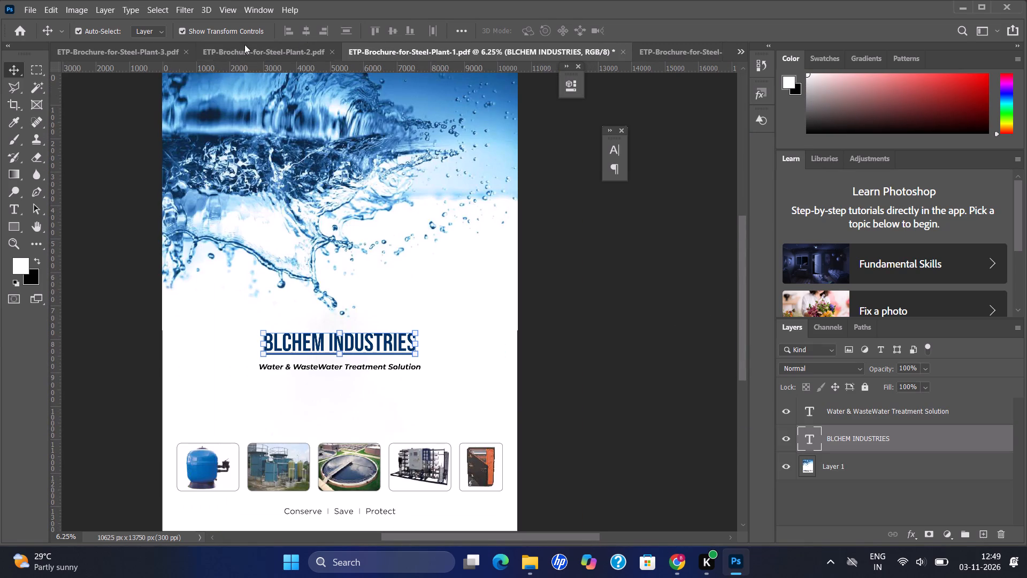
{"action": "left_click", "coordinate": [140, 52]}
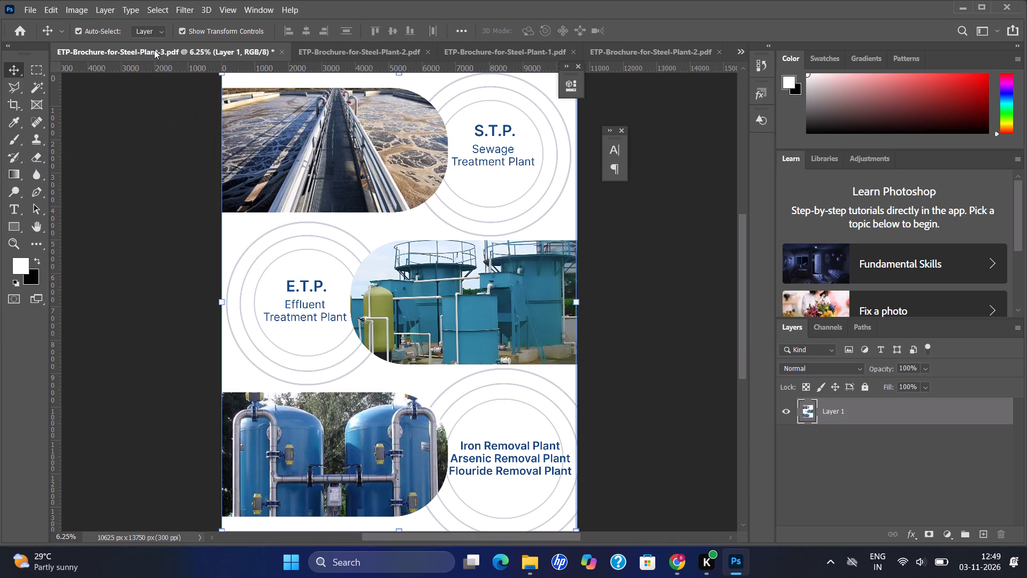
{"action": "left_click_drag", "start_coordinate": [417, 538], "coordinate": [171, 526]}
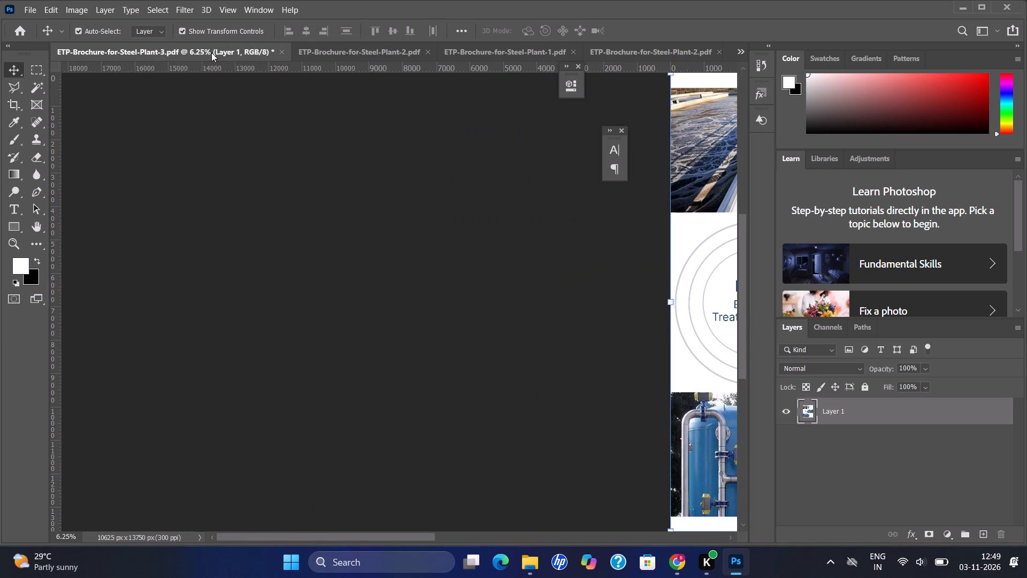
{"action": "left_click", "coordinate": [211, 52]}
{"action": "left_click", "coordinate": [334, 49]}
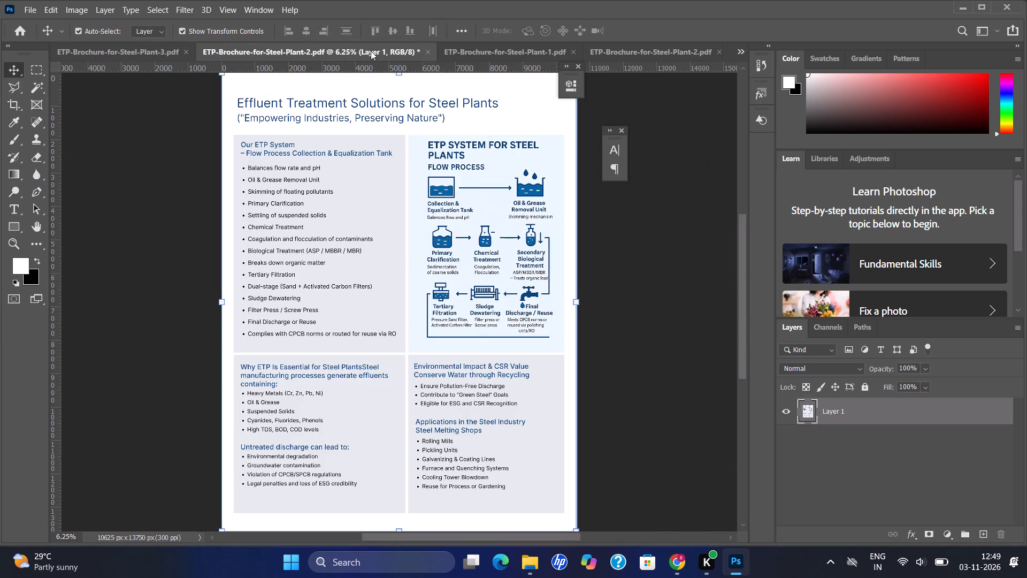
Close both open ETP-Brochure-for-Steel-Plant-2 documents without saving their changes.
{"action": "left_click", "coordinate": [453, 50]}
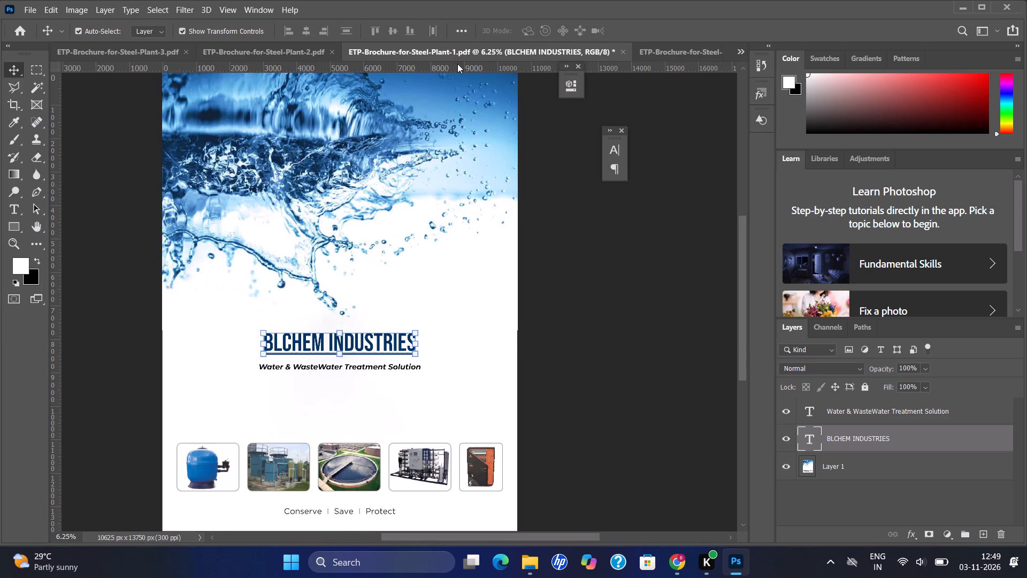
{"action": "left_click", "coordinate": [695, 53]}
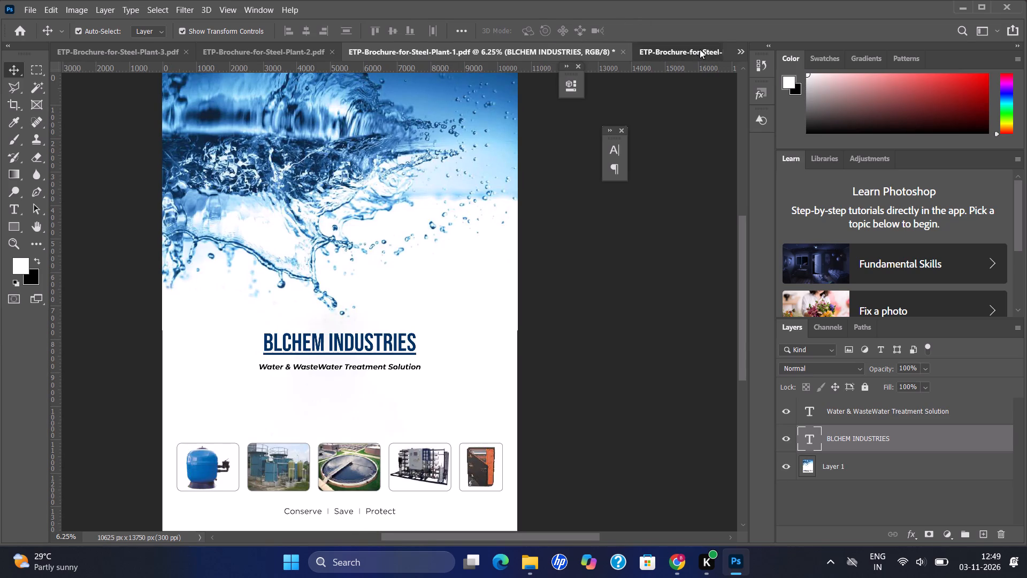
{"action": "left_click", "coordinate": [714, 54]}
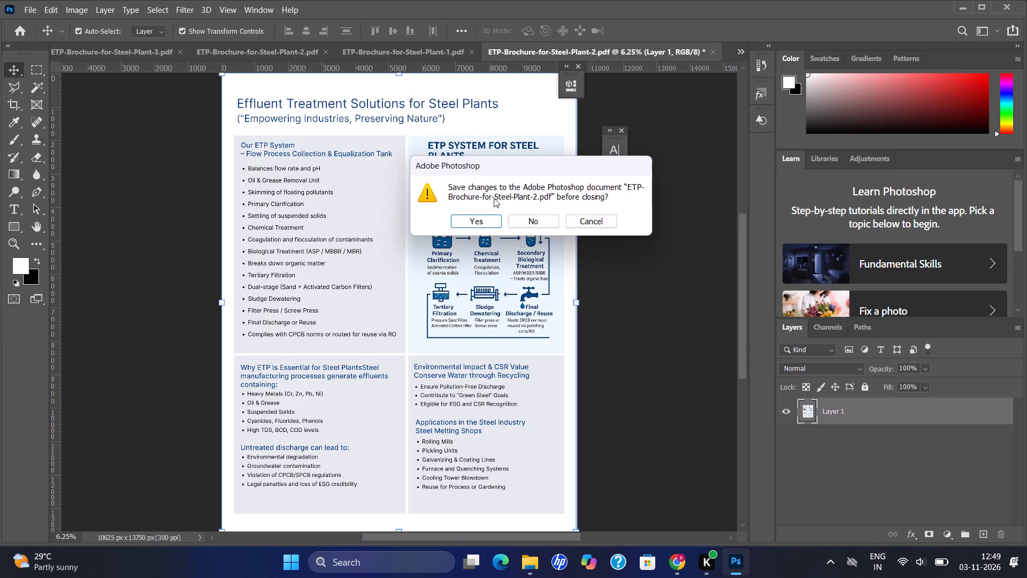
{"action": "left_click", "coordinate": [515, 216]}
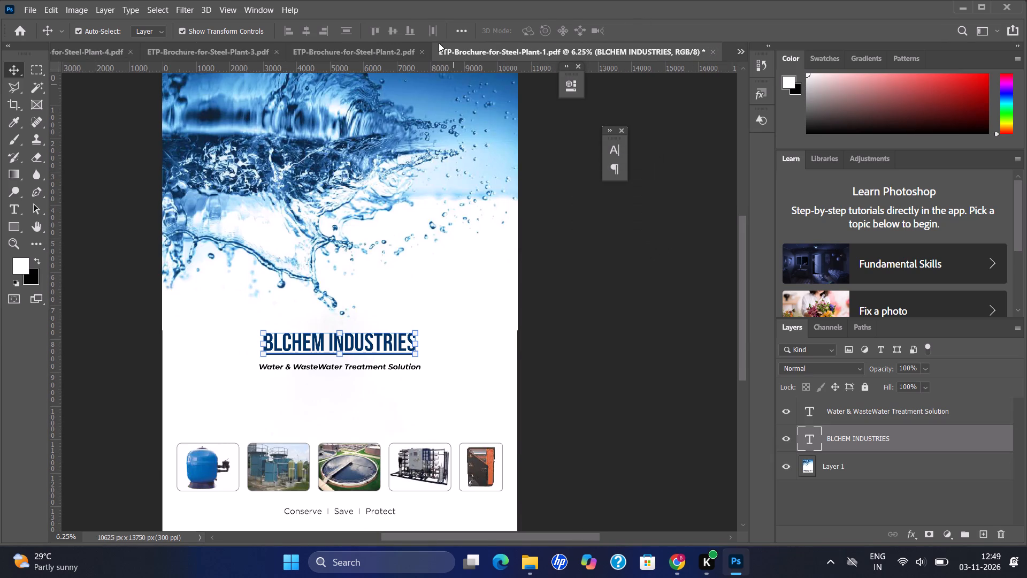
{"action": "left_click", "coordinate": [388, 48]}
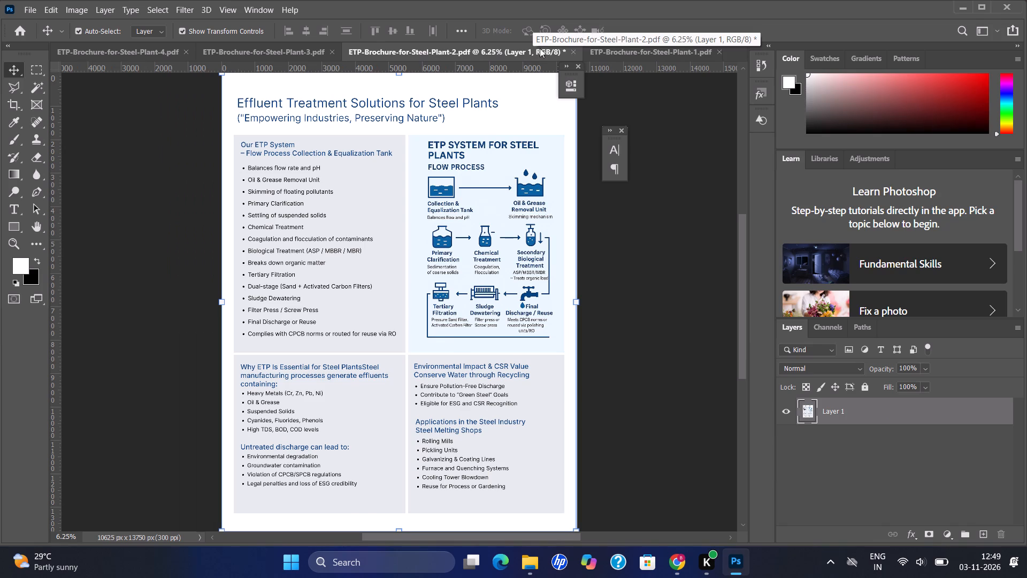
{"action": "left_click", "coordinate": [572, 52]}
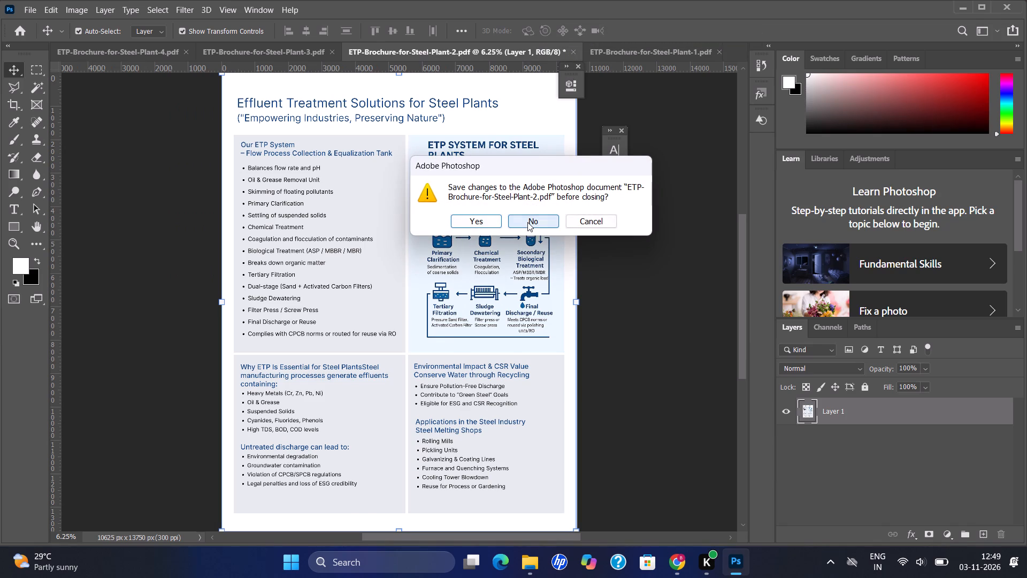
{"action": "left_click", "coordinate": [527, 222]}
Close the ETP-Brochure-for-Steel-Plant-3 and ETP-Brochure-for-Steel-Plant-4 documents without saving, keeping only the cover document open.
{"action": "left_click", "coordinate": [293, 47]}
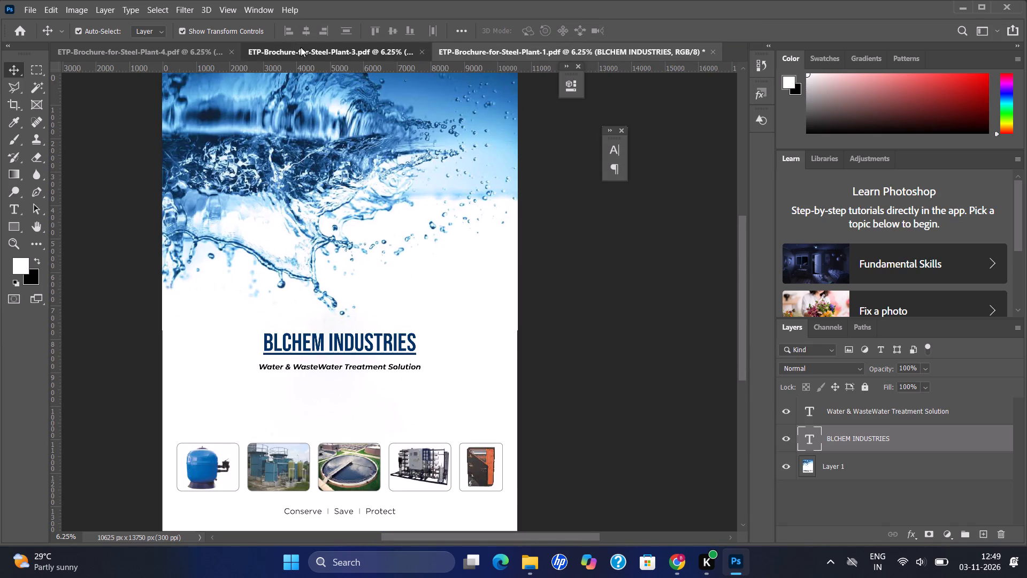
{"action": "left_click", "coordinate": [498, 53]}
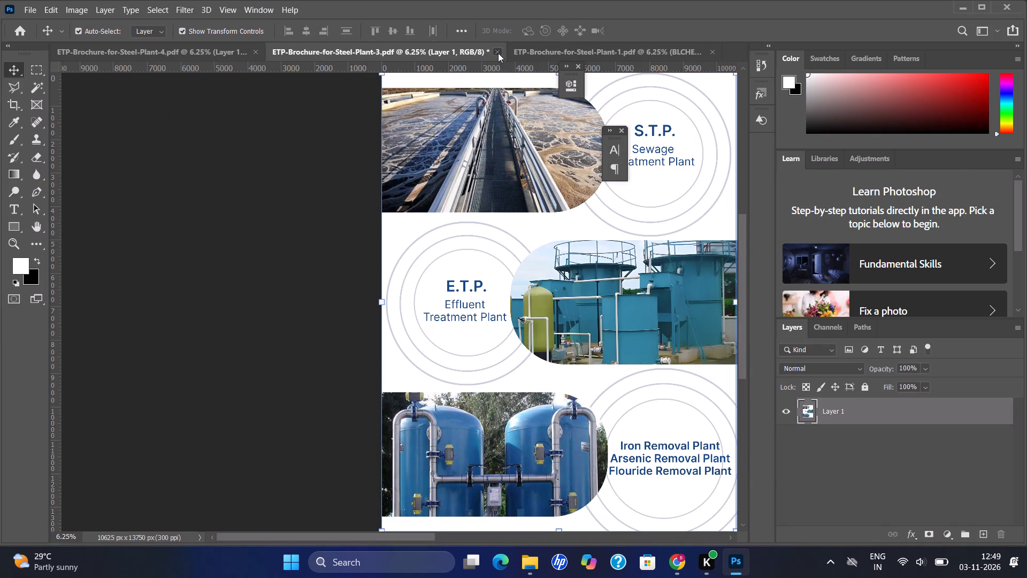
{"action": "left_click", "coordinate": [523, 218]}
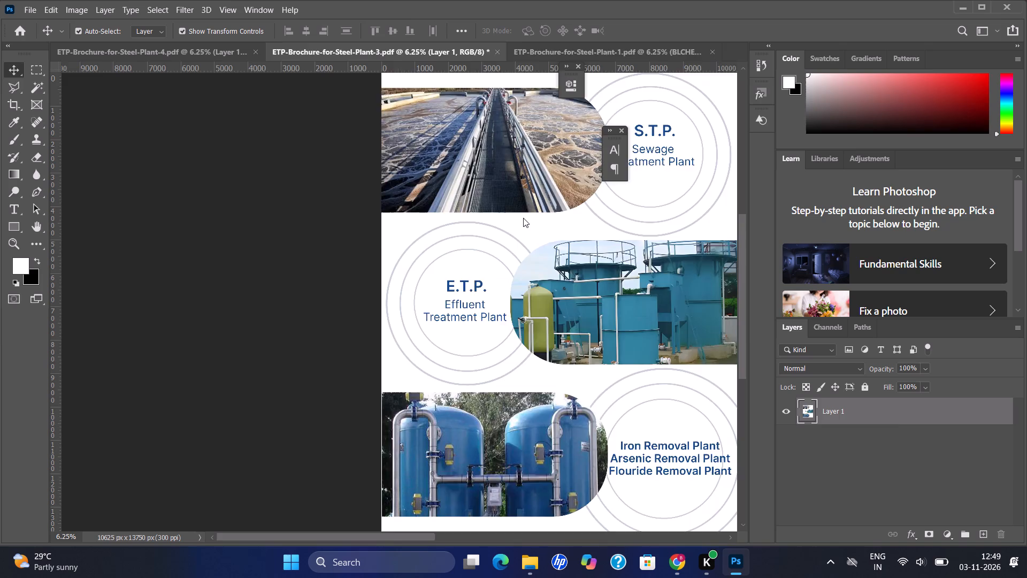
{"action": "left_click", "coordinate": [228, 57]}
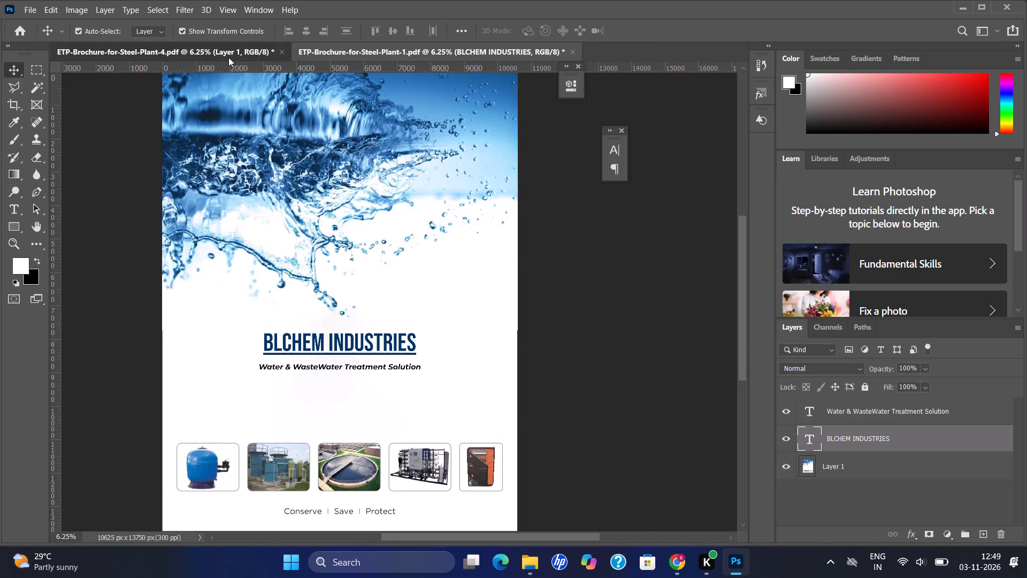
{"action": "left_click", "coordinate": [280, 51]}
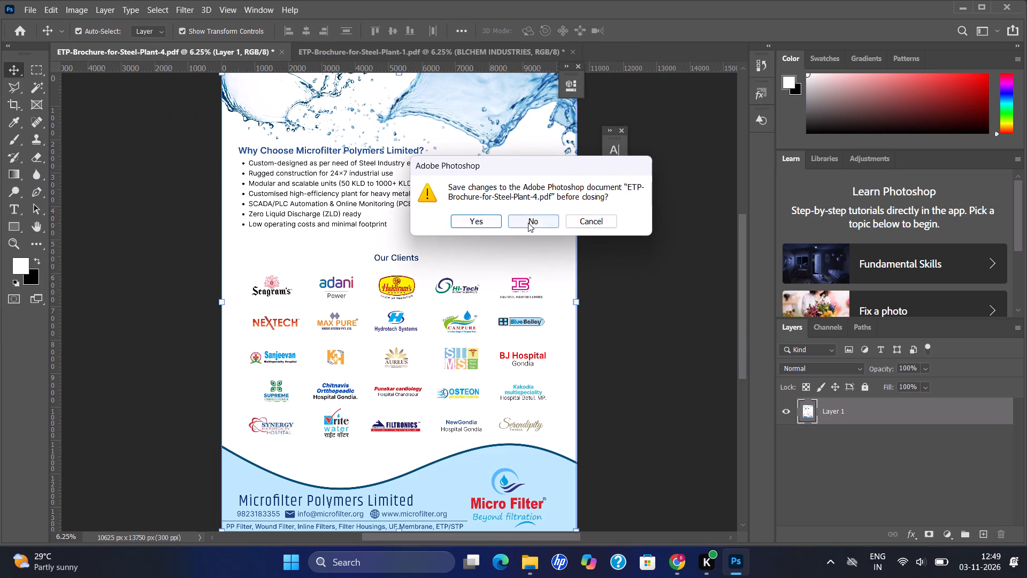
{"action": "left_click", "coordinate": [528, 222]}
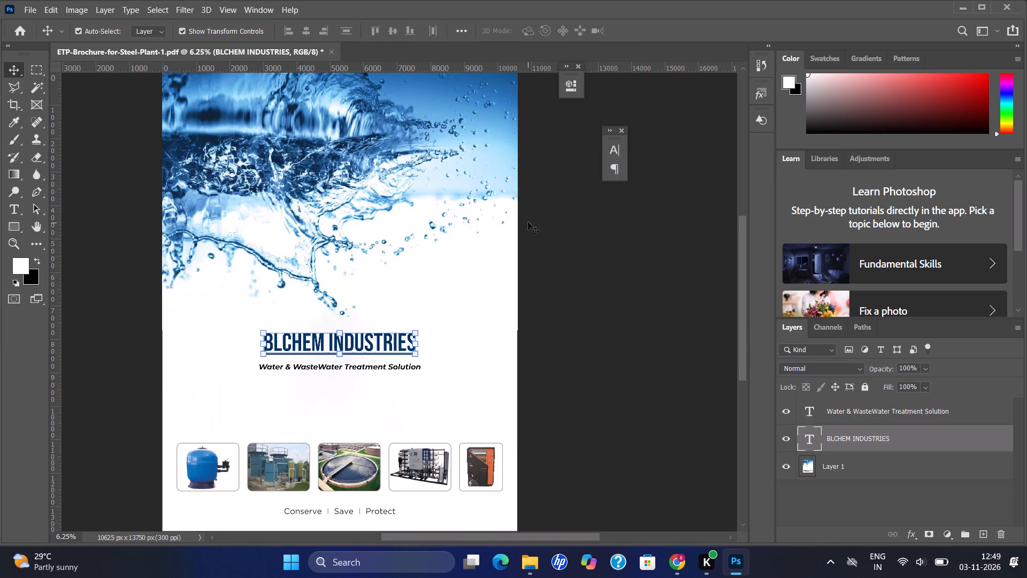
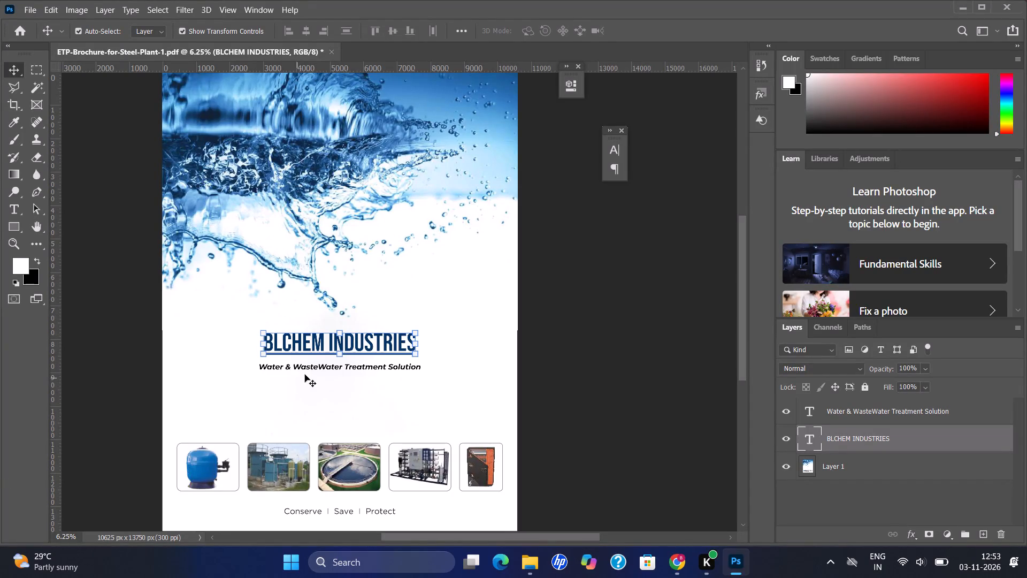
Nudge the BLCHEM INDUSTRIES title down on the cover, close to the tagline beneath it.
{"action": "key", "text": "Down"}
{"action": "key", "text": "Down"}
{"action": "key", "text": "Down"}
{"action": "key", "text": "Down"}
{"action": "key", "text": "Down"}
{"action": "key", "text": "Down"}
{"action": "key", "text": "Down"}
{"action": "key", "text": "Down"}
{"action": "key", "text": "Down"}
{"action": "key", "text": "Down"}
{"action": "key", "text": "Down"}
{"action": "key", "text": "Down"}
{"action": "key", "text": "Down"}
{"action": "left_click", "coordinate": [371, 373]}
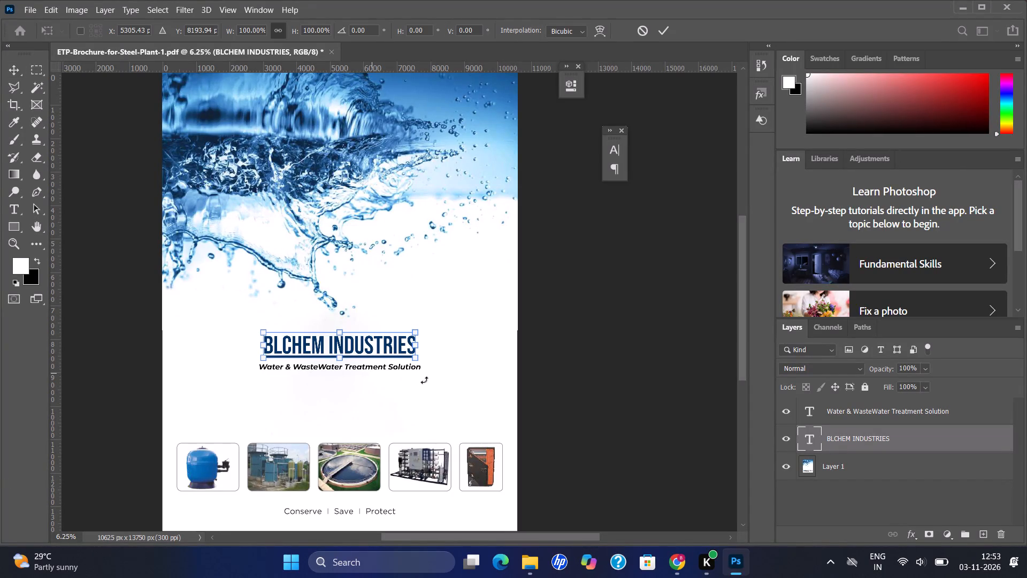
{"action": "key", "text": "Down"}
{"action": "key", "text": "Down"}
{"action": "key", "text": "Down"}
{"action": "key", "text": "Down"}
{"action": "key", "text": "Down"}
{"action": "key", "text": "Down"}
{"action": "key", "text": "Down"}
{"action": "key", "text": "Down"}
{"action": "key", "text": "Down"}
{"action": "key", "text": "Down"}
{"action": "key", "text": "Down"}
{"action": "key", "text": "Down"}
{"action": "key", "text": "Down"}
{"action": "key", "text": "Down"}
{"action": "key", "text": "Down"}
{"action": "key", "text": "Down"}
{"action": "key", "text": "Down"}
{"action": "key", "text": "Down"}
{"action": "key", "text": "Down"}
{"action": "key", "text": "Down"}
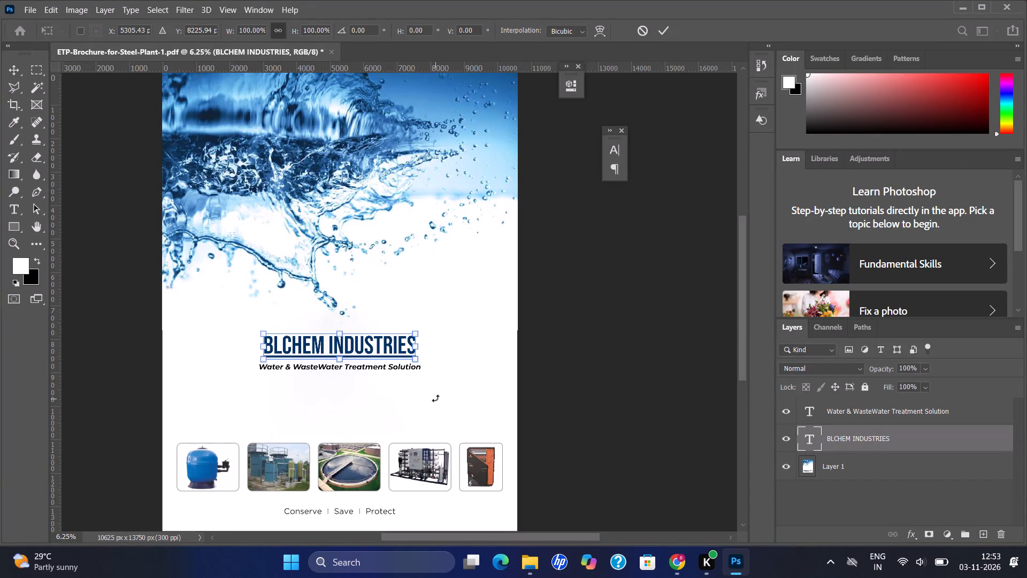
Nudge the Water & WasteWater Treatment Solution tagline down, away from the BLCHEM INDUSTRIES title.
{"action": "left_click", "coordinate": [863, 413]}
{"action": "key", "text": "Down"}
{"action": "key", "text": "Down"}
{"action": "key", "text": "Down"}
{"action": "key", "text": "Down"}
{"action": "key", "text": "Down"}
{"action": "key", "text": "Down"}
{"action": "key", "text": "Down"}
{"action": "key", "text": "Down"}
{"action": "key", "text": "Down"}
{"action": "key", "text": "Down"}
{"action": "key", "text": "Down"}
{"action": "key", "text": "Down"}
{"action": "key", "text": "Down"}
{"action": "key", "text": "Down"}
{"action": "key", "text": "Down"}
{"action": "key", "text": "Down"}
{"action": "key", "text": "Down"}
{"action": "key", "text": "Down"}
{"action": "key", "text": "Down"}
{"action": "key", "text": "Down"}
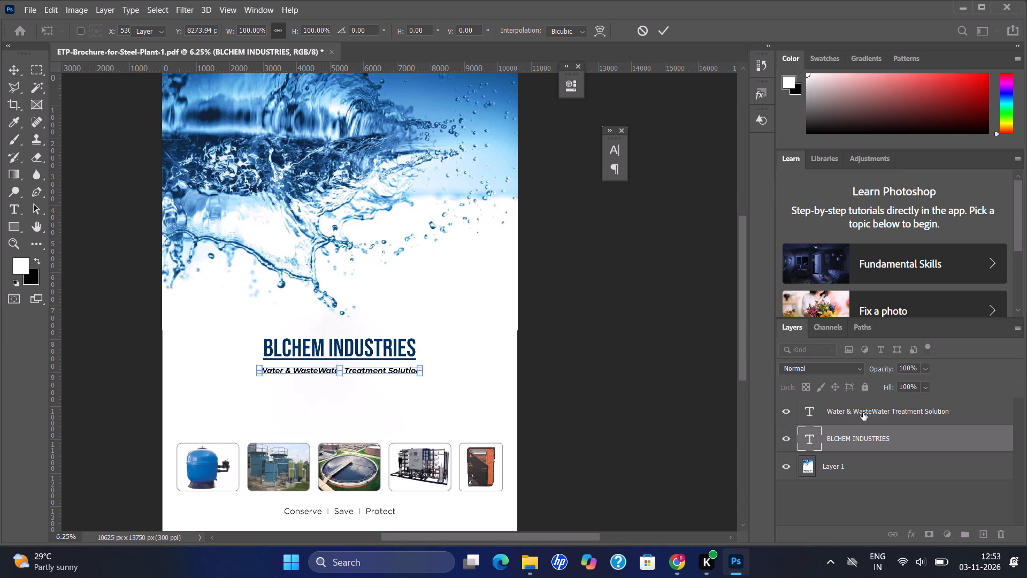
Nudge the BLCHEM INDUSTRIES title down until it sits just above the tagline.
{"action": "left_click", "coordinate": [838, 440]}
{"action": "key", "text": "Down"}
{"action": "key", "text": "Down"}
{"action": "key", "text": "Down"}
{"action": "key", "text": "Down"}
{"action": "key", "text": "Down"}
{"action": "key", "text": "Down"}
{"action": "key", "text": "Down"}
{"action": "key", "text": "Down"}
{"action": "key", "text": "Down"}
{"action": "key", "text": "Down"}
{"action": "key", "text": "Down"}
{"action": "key", "text": "Down"}
{"action": "key", "text": "Down"}
{"action": "key", "text": "Down"}
{"action": "key", "text": "Down"}
{"action": "key", "text": "Down"}
{"action": "key", "text": "Down"}
{"action": "key", "text": "Down"}
{"action": "key", "text": "Down"}
{"action": "key", "text": "Down"}
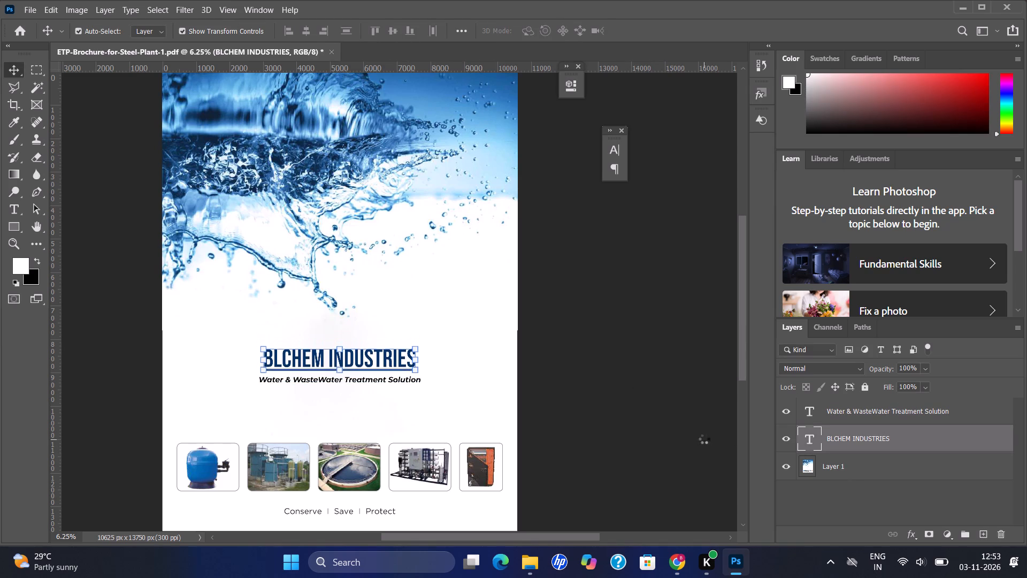
{"action": "key", "text": "Up"}
{"action": "key", "text": "Up"}
{"action": "key", "text": "Up"}
Move the title and tagline down together, closer to the row of product pictures.
{"action": "left_click", "coordinate": [824, 407], "text": "ctrl"}
{"action": "key", "text": "Down"}
{"action": "key", "text": "Up"}
{"action": "key", "text": "Down"}
{"action": "key", "text": "Down"}
{"action": "key", "text": "Down"}
{"action": "key", "text": "Down"}
{"action": "key", "text": "Down"}
{"action": "key", "text": "Down"}
{"action": "key", "text": "Down"}
{"action": "key", "text": "Down"}
{"action": "key", "text": "Down"}
{"action": "key", "text": "Down"}
{"action": "key", "text": "Down"}
{"action": "key", "text": "Down"}
{"action": "key", "text": "Down"}
{"action": "key", "text": "Down"}
{"action": "key", "text": "Down"}
{"action": "key", "text": "Down"}
{"action": "key", "text": "Down"}
{"action": "key", "text": "Down"}
{"action": "key", "text": "Down"}
{"action": "key", "text": "Down"}
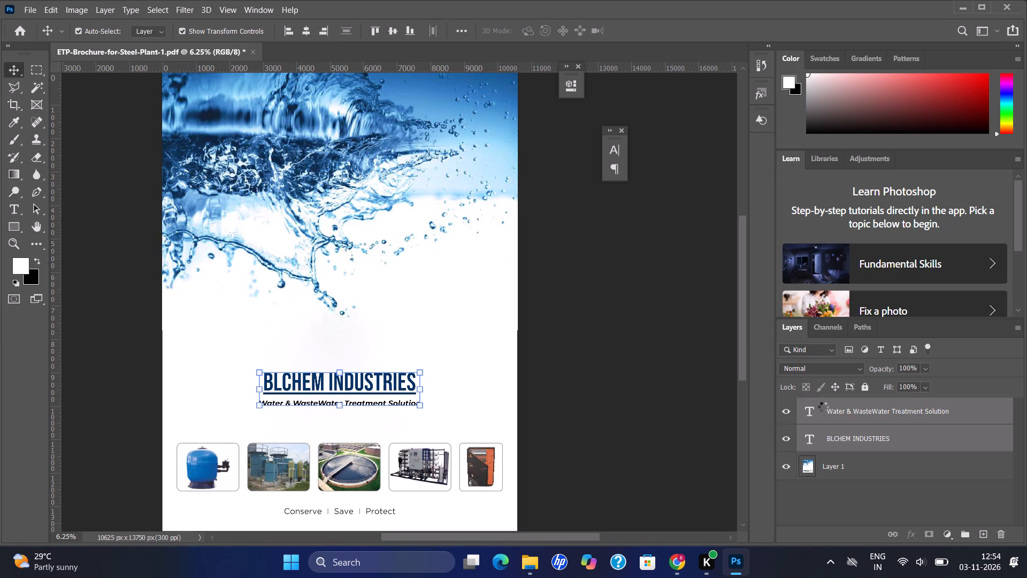
{"action": "key", "text": "Down"}
{"action": "key", "text": "Up"}
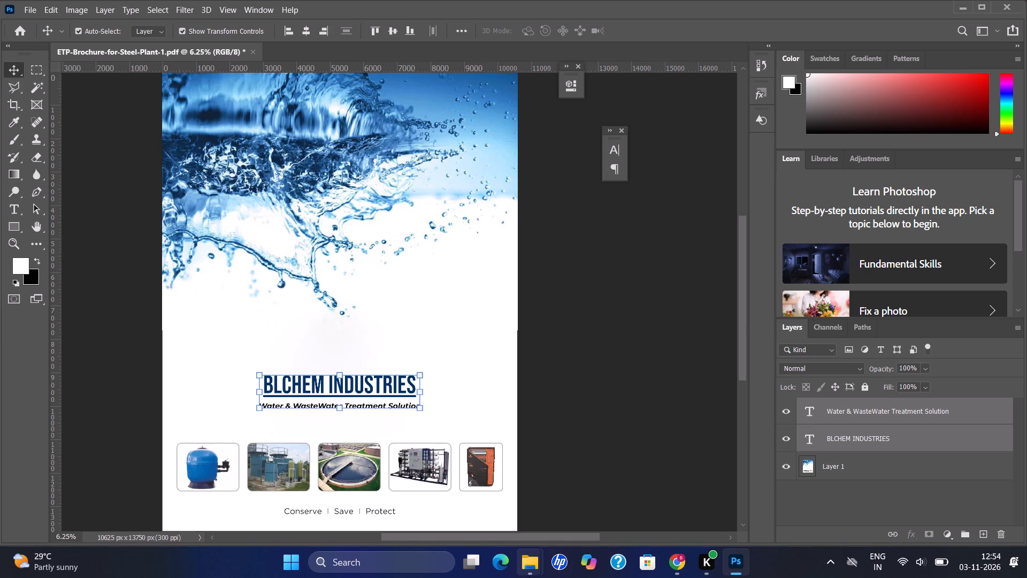
Place the BLCHEM AQUA logo image 2-3 (2)-1 from the graphic design for brochure folder above the title, scaled to about 182%.
{"action": "left_click", "coordinate": [526, 577]}
{"action": "left_click", "coordinate": [506, 518]}
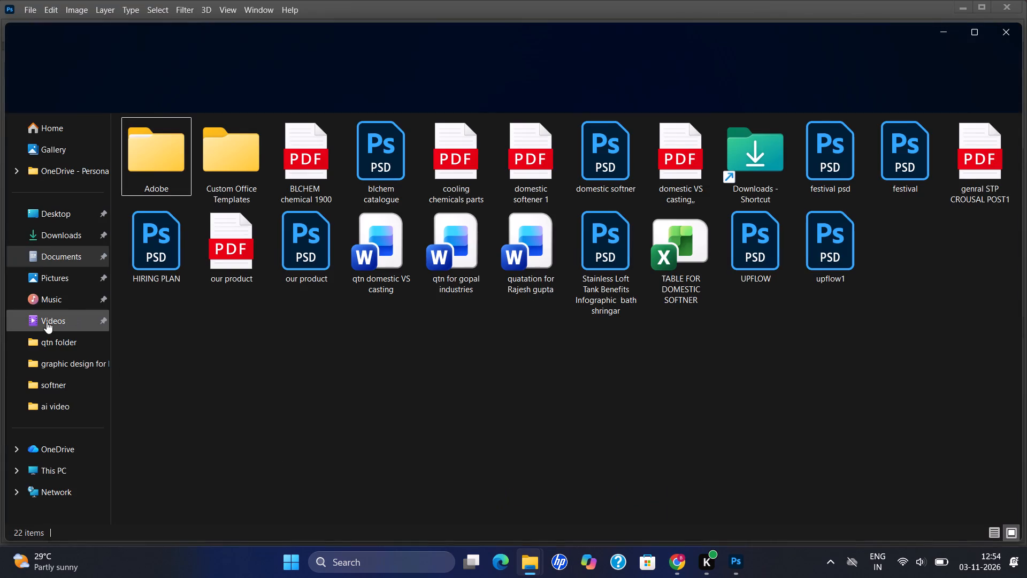
{"action": "left_click", "coordinate": [43, 326]}
{"action": "left_click", "coordinate": [40, 349]}
{"action": "left_click", "coordinate": [40, 359]}
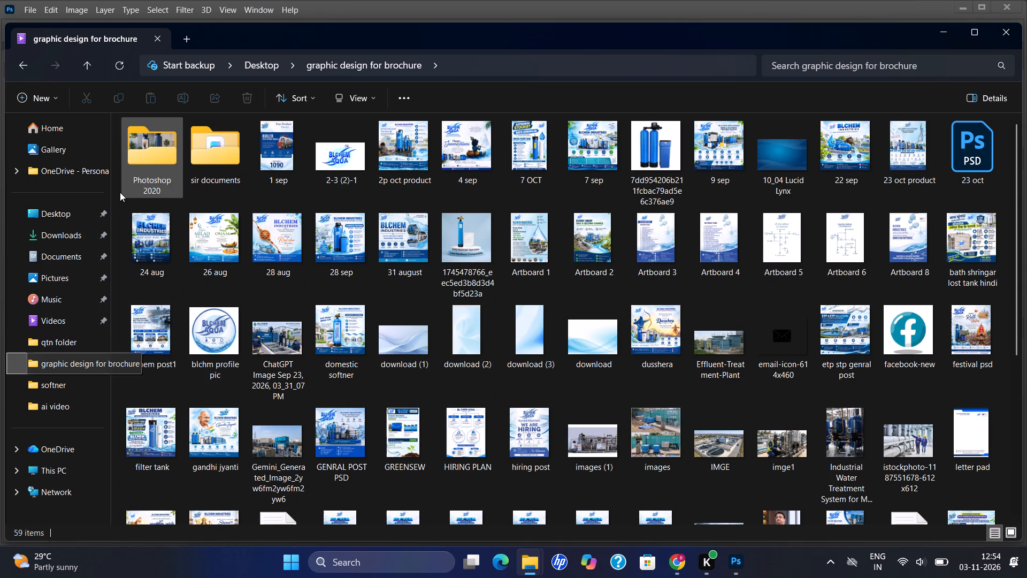
{"action": "left_click_drag", "start_coordinate": [326, 154], "coordinate": [757, 556]}
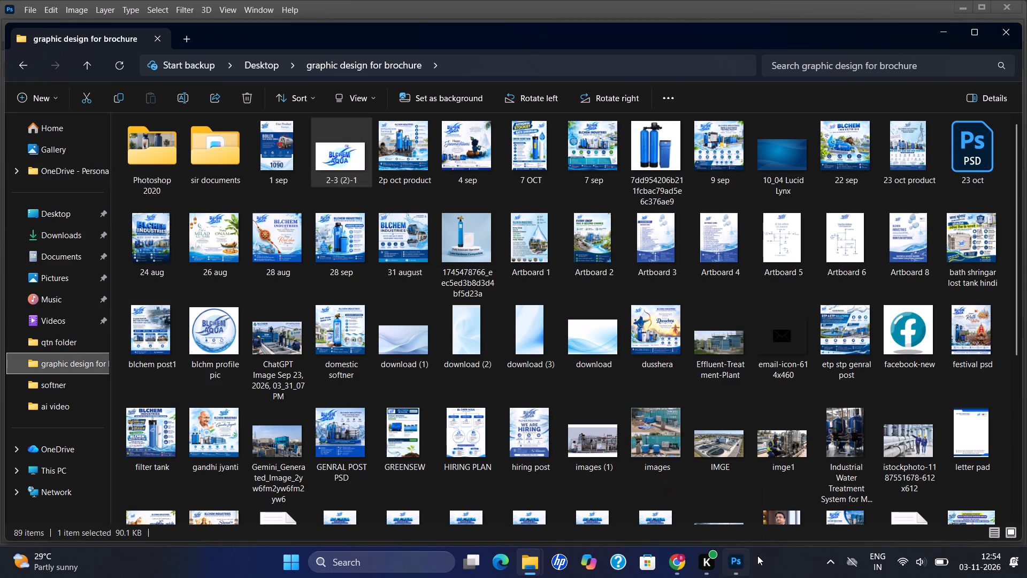
{"action": "left_click_drag", "start_coordinate": [757, 556], "coordinate": [330, 326]}
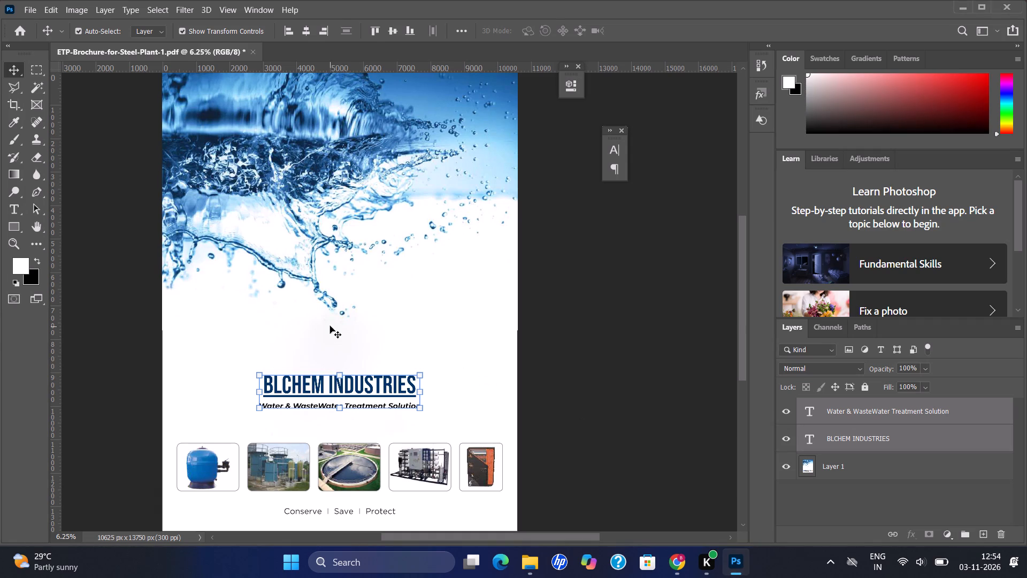
{"action": "left_click_drag", "start_coordinate": [366, 320], "coordinate": [384, 336]}
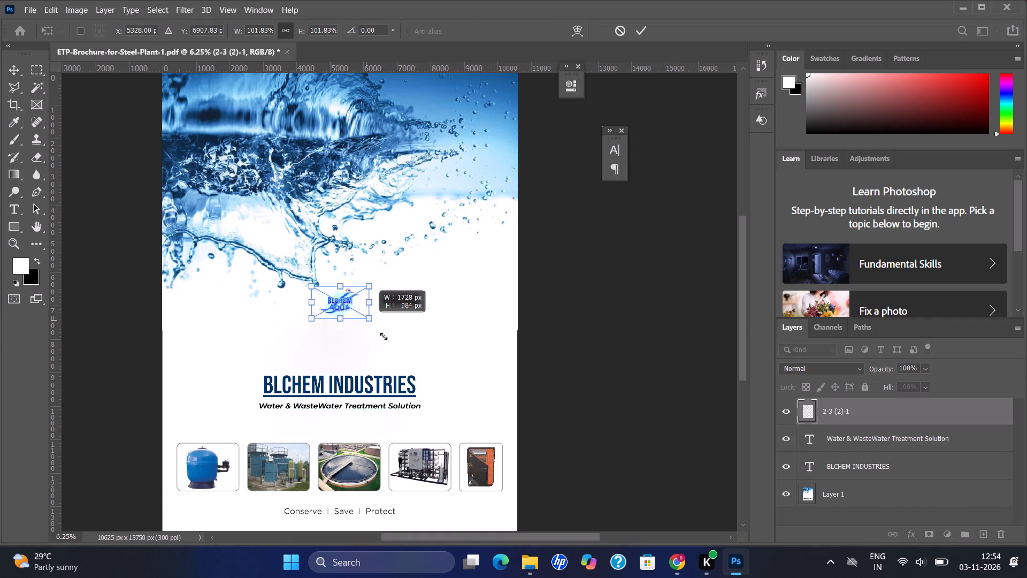
{"action": "left_click_drag", "start_coordinate": [384, 336], "coordinate": [408, 354]}
{"action": "left_click_drag", "start_coordinate": [351, 314], "coordinate": [351, 316]}
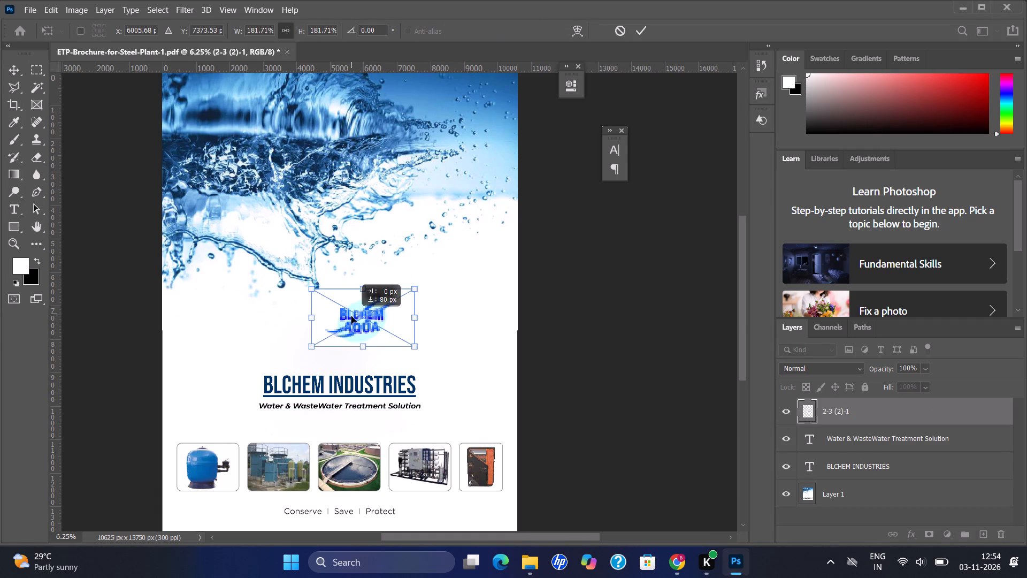
{"action": "left_click_drag", "start_coordinate": [351, 316], "coordinate": [329, 326]}
{"action": "key", "text": "Return"}
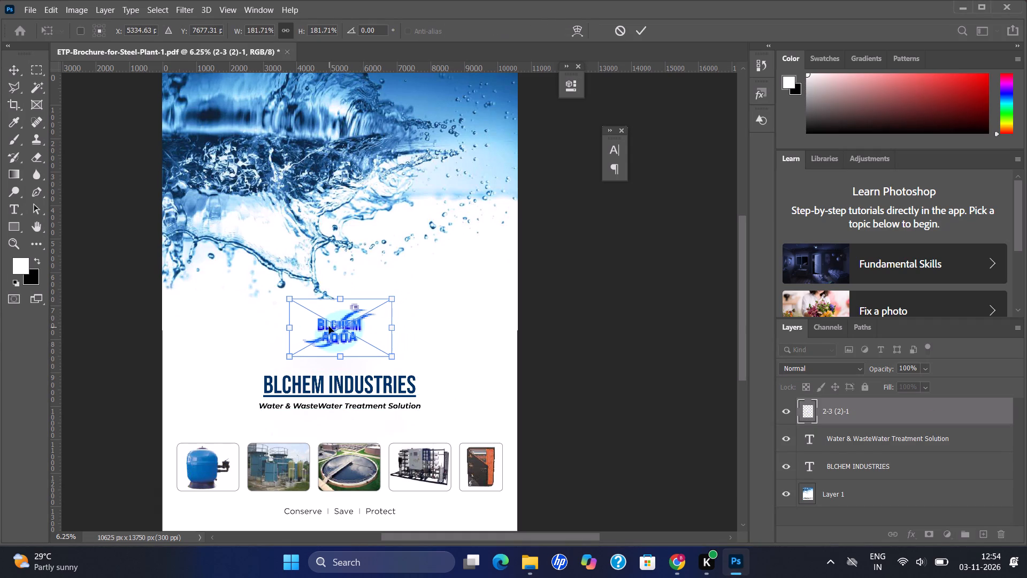
{"action": "key", "text": "Return"}
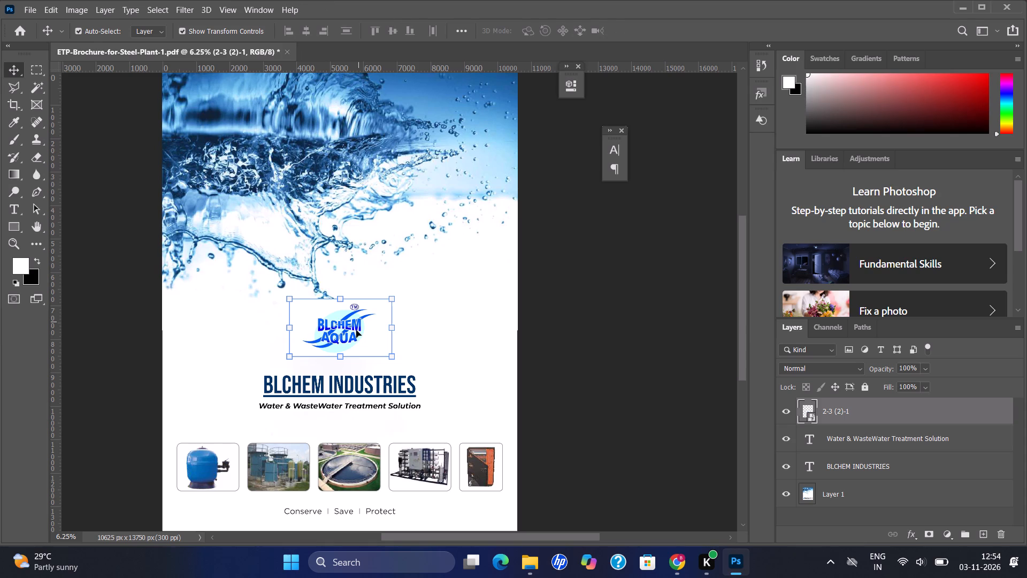
Shift the BLCHEM AQUA logo slightly down and enlarge it to about 204%.
{"action": "left_click_drag", "start_coordinate": [346, 329], "coordinate": [346, 337]}
{"action": "left_click_drag", "start_coordinate": [394, 309], "coordinate": [400, 291]}
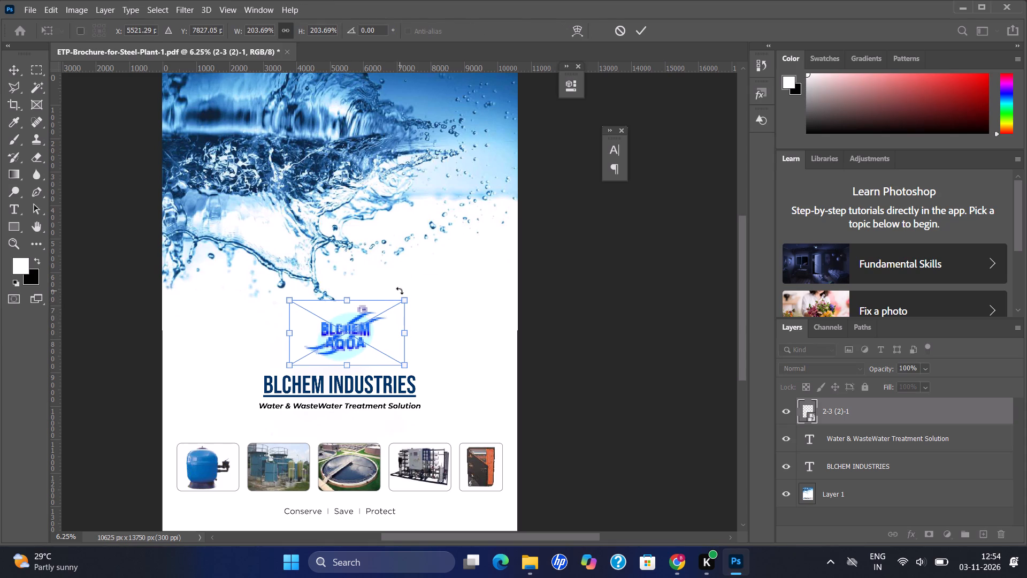
{"action": "key", "text": "Return"}
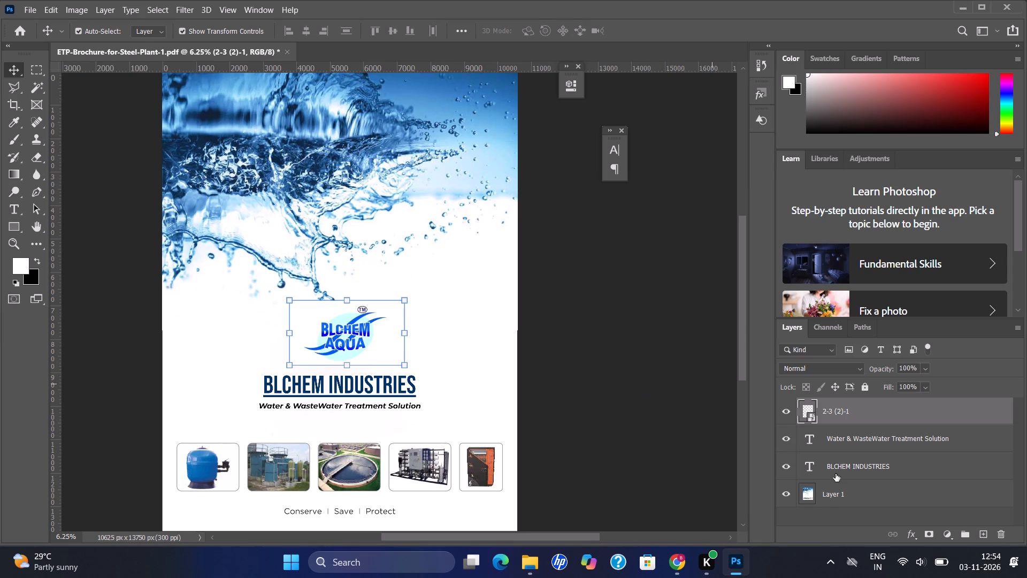
Align the BLCHEM AQUA logo to the horizontal center of the Layer 1 cover background.
{"action": "left_click", "coordinate": [842, 487], "text": "ctrl"}
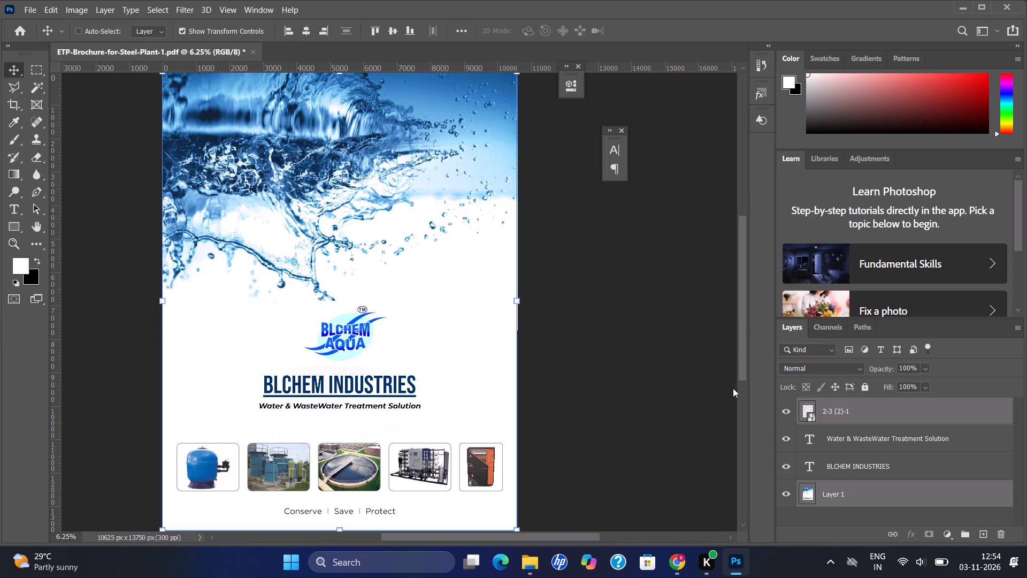
{"action": "left_click", "coordinate": [298, 27]}
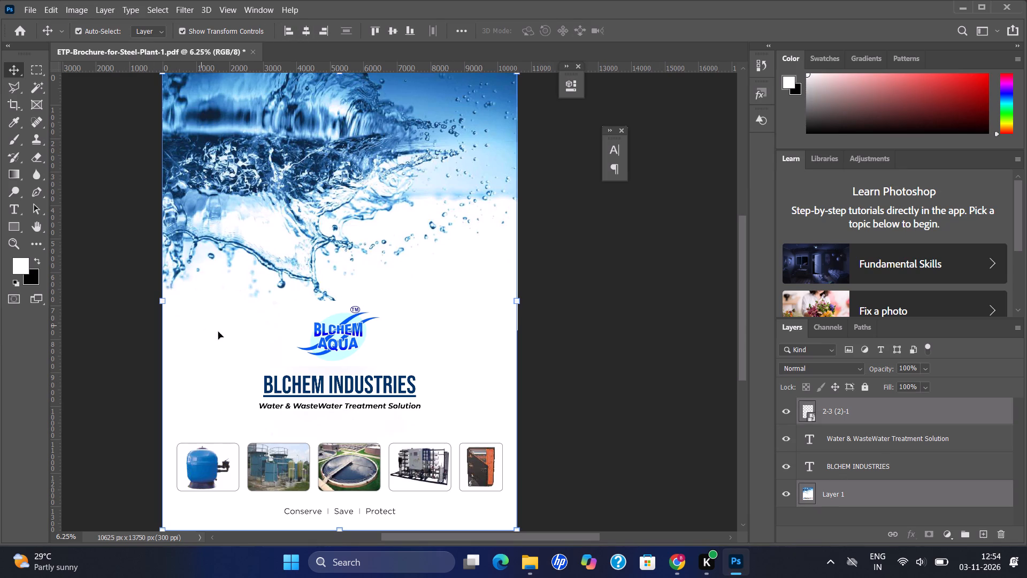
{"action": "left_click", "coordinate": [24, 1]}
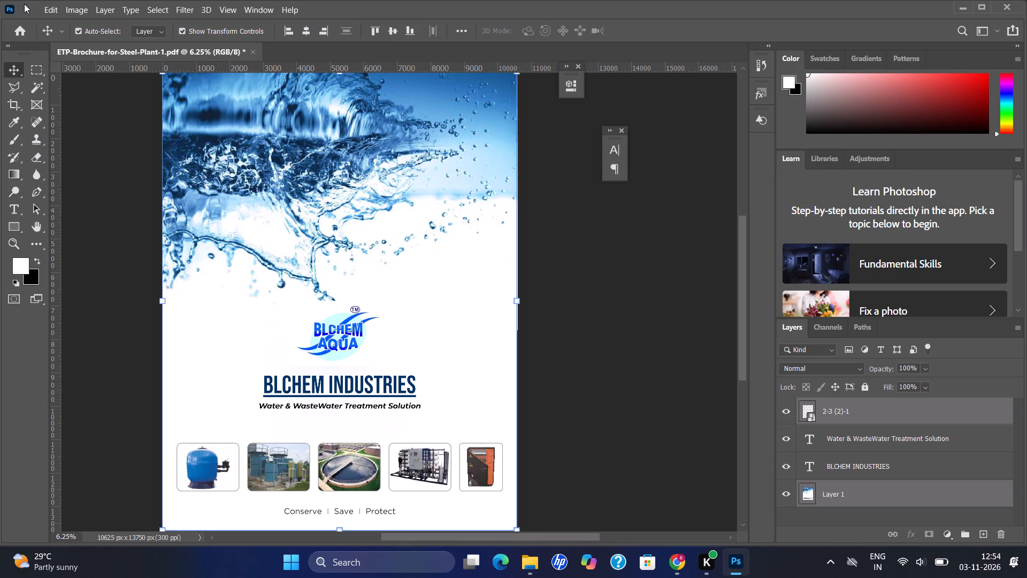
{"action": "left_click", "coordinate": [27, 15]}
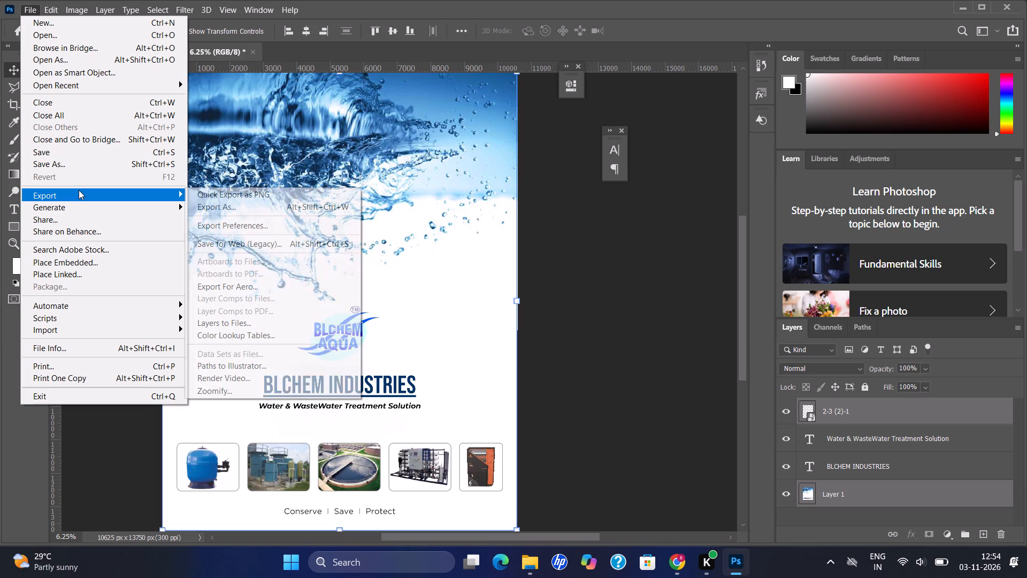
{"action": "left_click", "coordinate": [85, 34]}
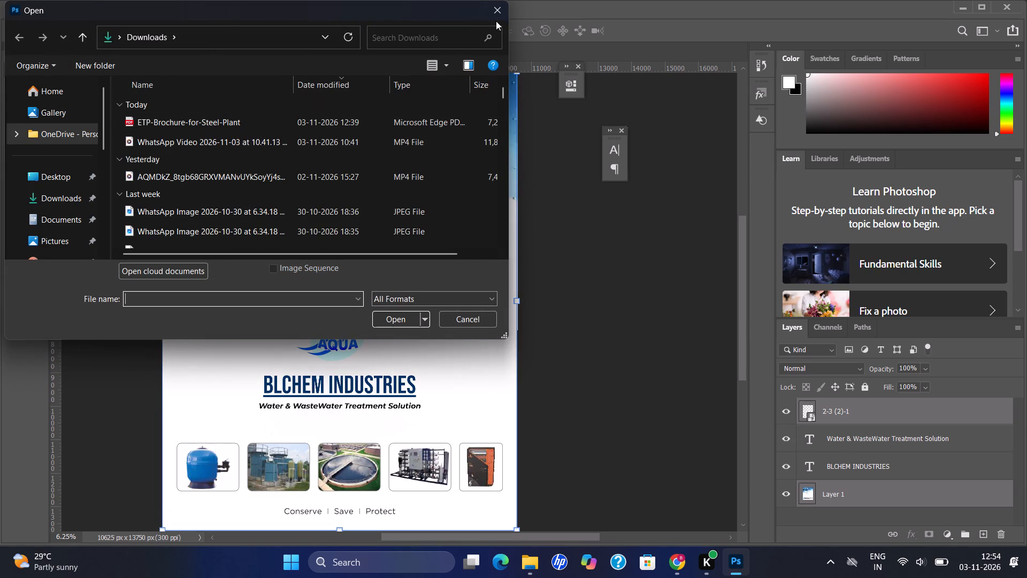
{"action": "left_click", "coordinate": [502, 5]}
Place page 2 of the ETP-Brochure-for-Steel-Plant PDF from Downloads as an embedded smart object, cropped to Bounding Box.
{"action": "left_click", "coordinate": [37, 1]}
{"action": "left_click", "coordinate": [35, 4]}
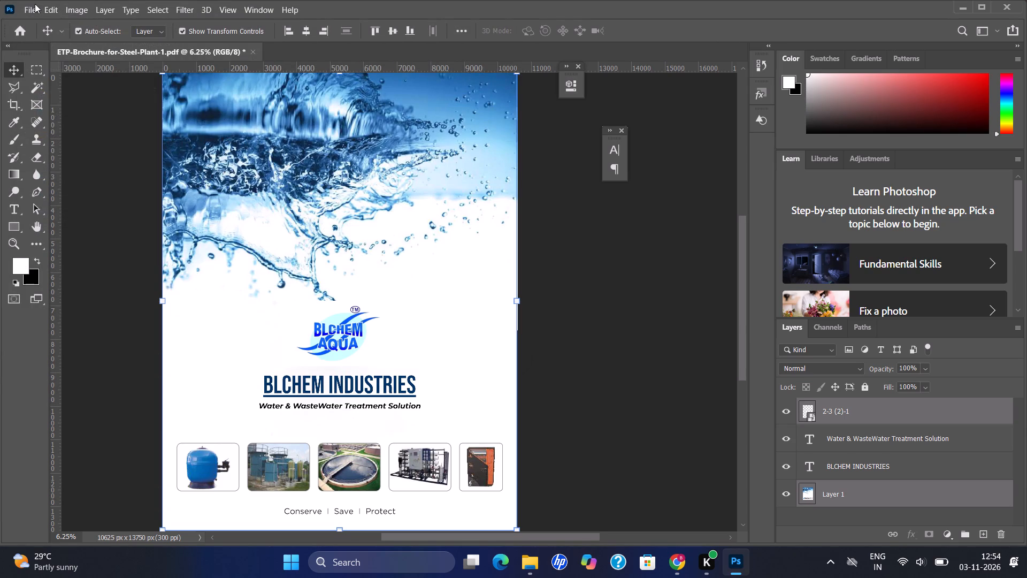
{"action": "left_click", "coordinate": [26, 12]}
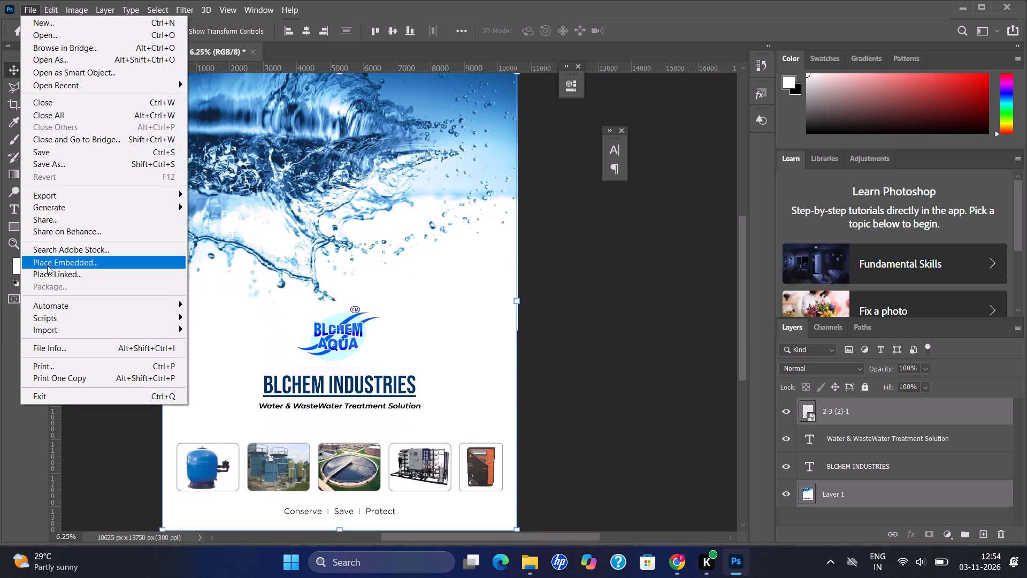
{"action": "left_click", "coordinate": [47, 265]}
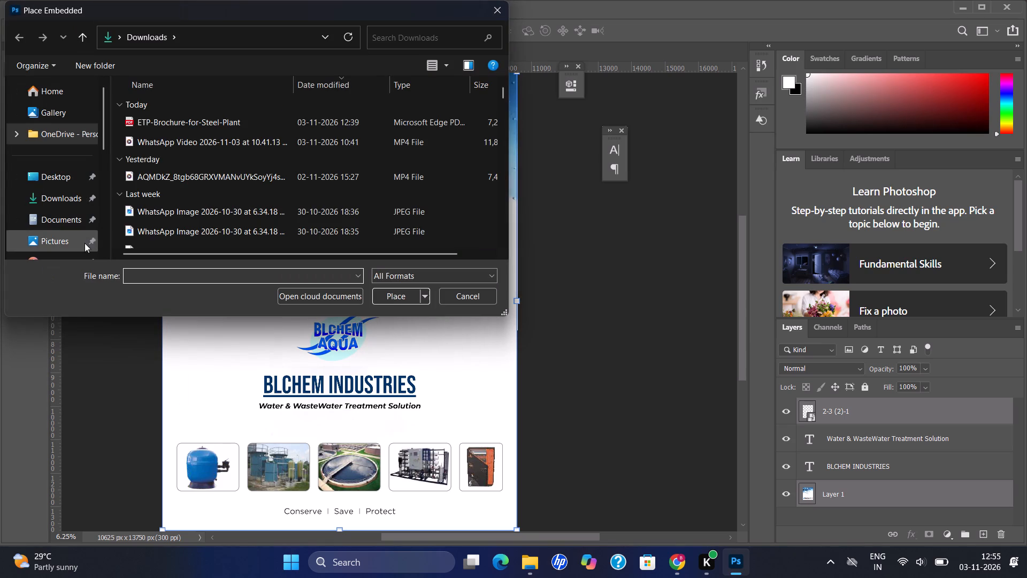
{"action": "left_click", "coordinate": [160, 116]}
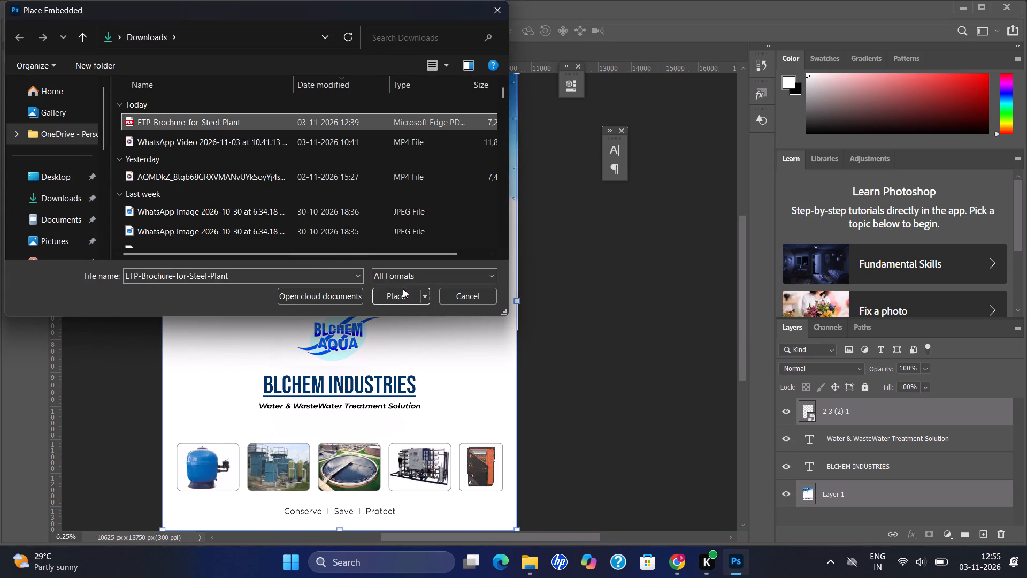
{"action": "left_click", "coordinate": [402, 290]}
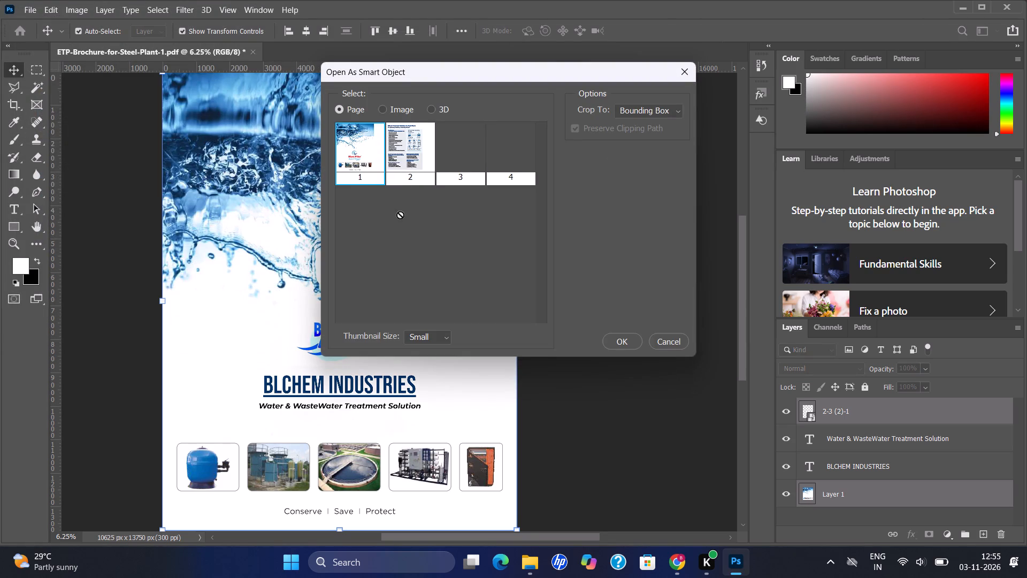
{"action": "left_click", "coordinate": [403, 168]}
{"action": "left_click", "coordinate": [451, 147], "text": "shift"}
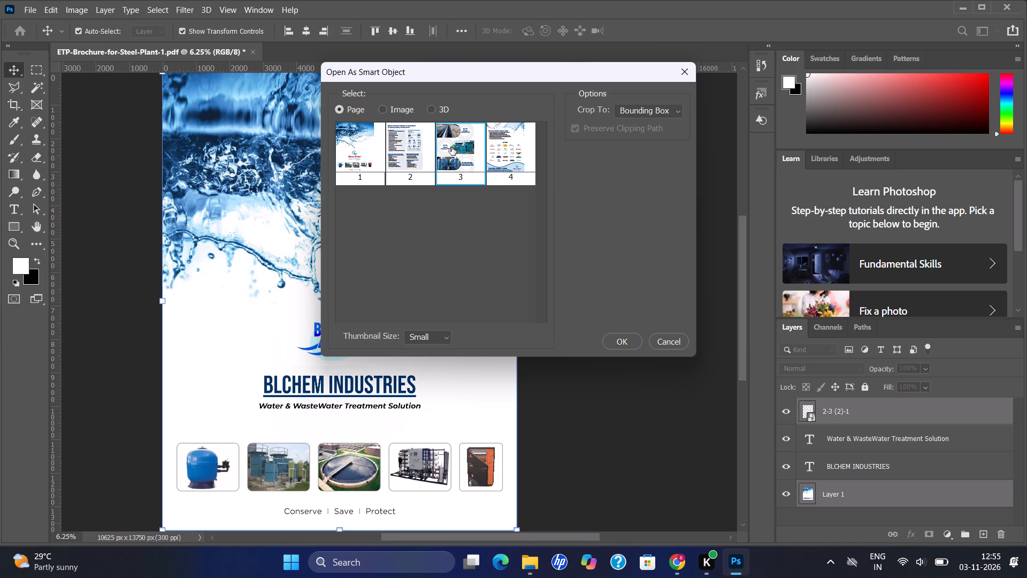
{"action": "left_click", "coordinate": [423, 161]}
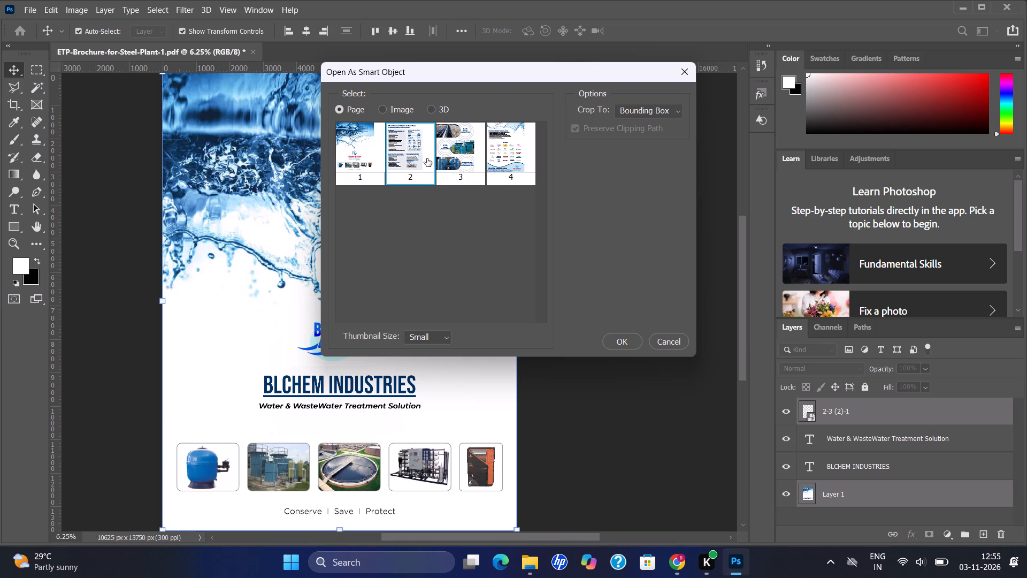
{"action": "left_click", "coordinate": [469, 155], "text": "ctrl"}
{"action": "left_click", "coordinate": [425, 160], "text": "ctrl"}
{"action": "left_click", "coordinate": [499, 157], "text": "shift"}
{"action": "left_click", "coordinate": [421, 148], "text": "shift"}
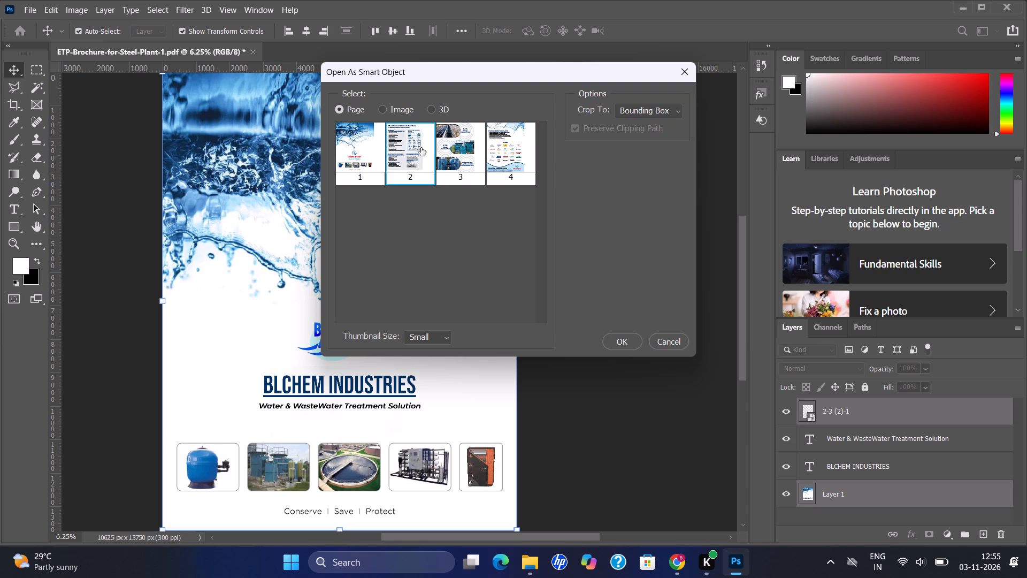
{"action": "left_click", "coordinate": [432, 148]}
{"action": "left_click", "coordinate": [440, 151]}
{"action": "left_click", "coordinate": [421, 148]}
{"action": "left_click", "coordinate": [616, 336]}
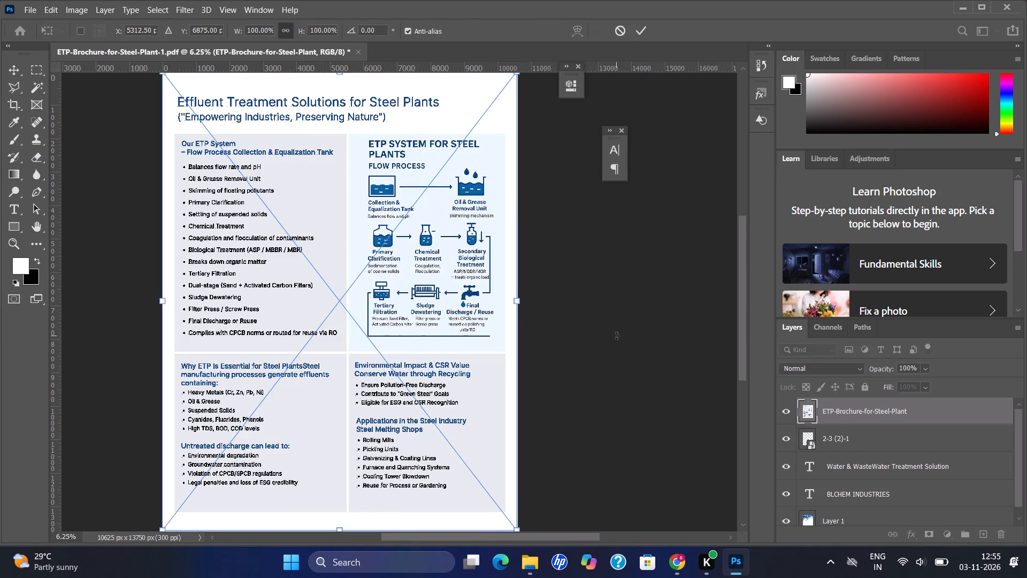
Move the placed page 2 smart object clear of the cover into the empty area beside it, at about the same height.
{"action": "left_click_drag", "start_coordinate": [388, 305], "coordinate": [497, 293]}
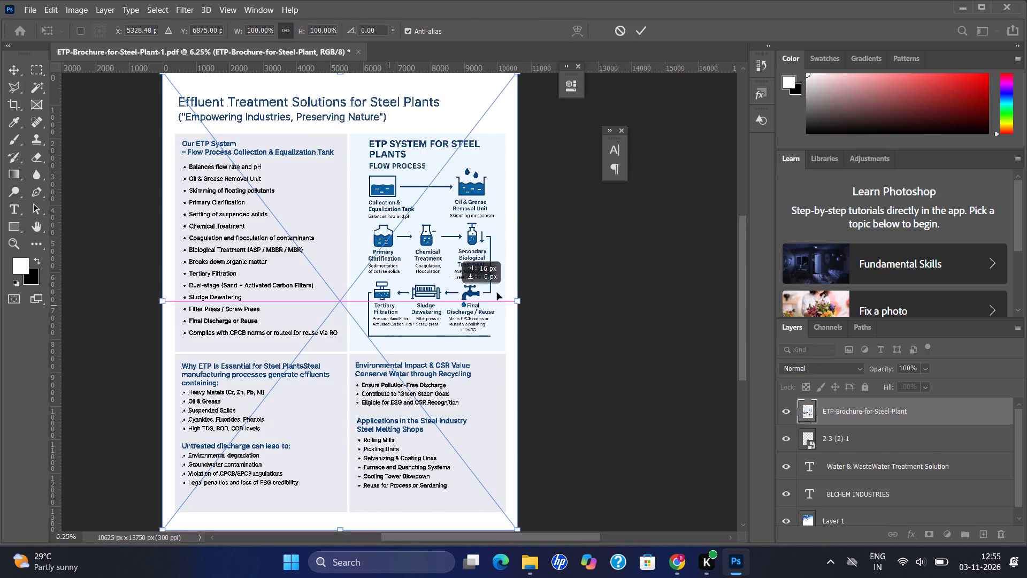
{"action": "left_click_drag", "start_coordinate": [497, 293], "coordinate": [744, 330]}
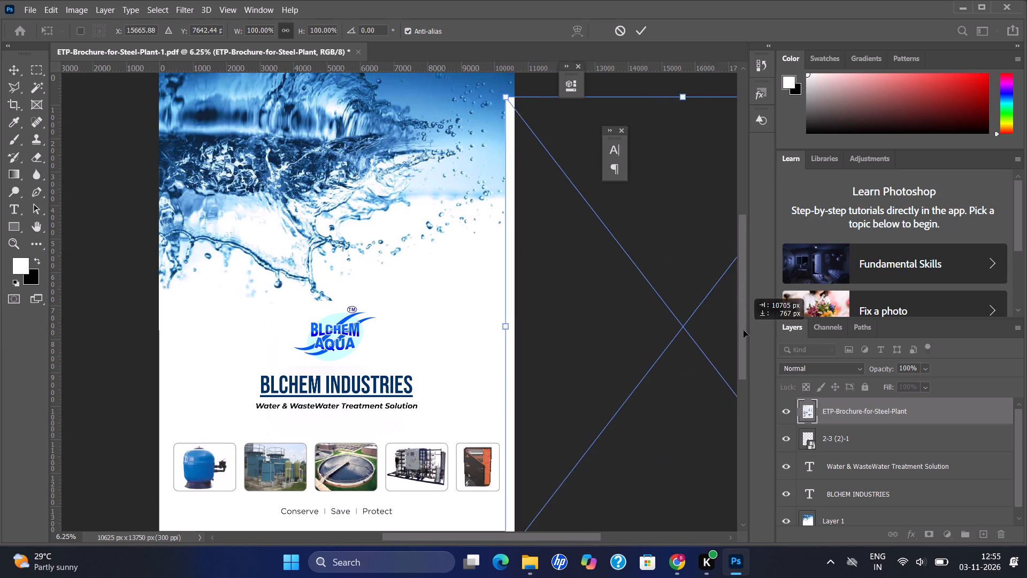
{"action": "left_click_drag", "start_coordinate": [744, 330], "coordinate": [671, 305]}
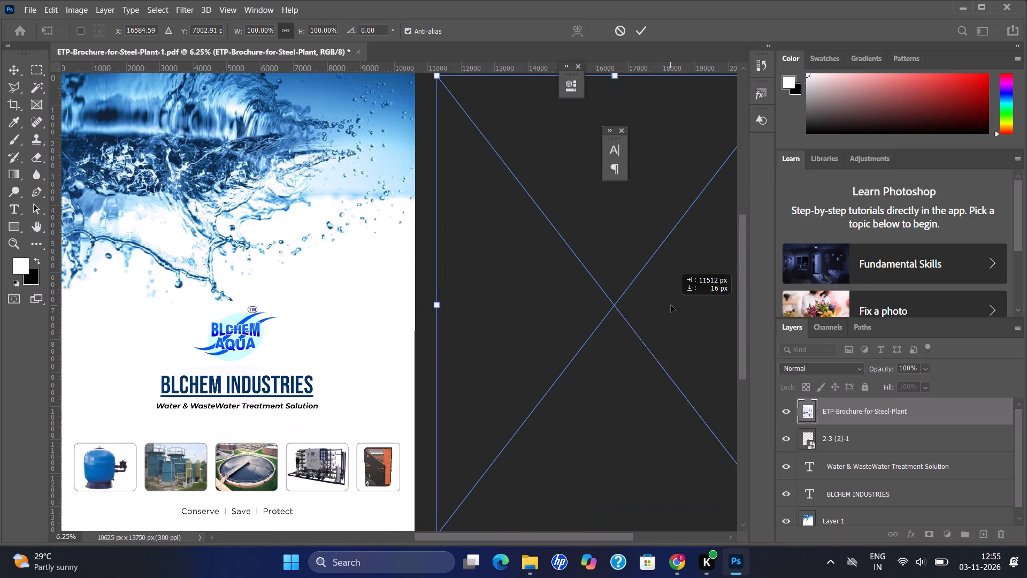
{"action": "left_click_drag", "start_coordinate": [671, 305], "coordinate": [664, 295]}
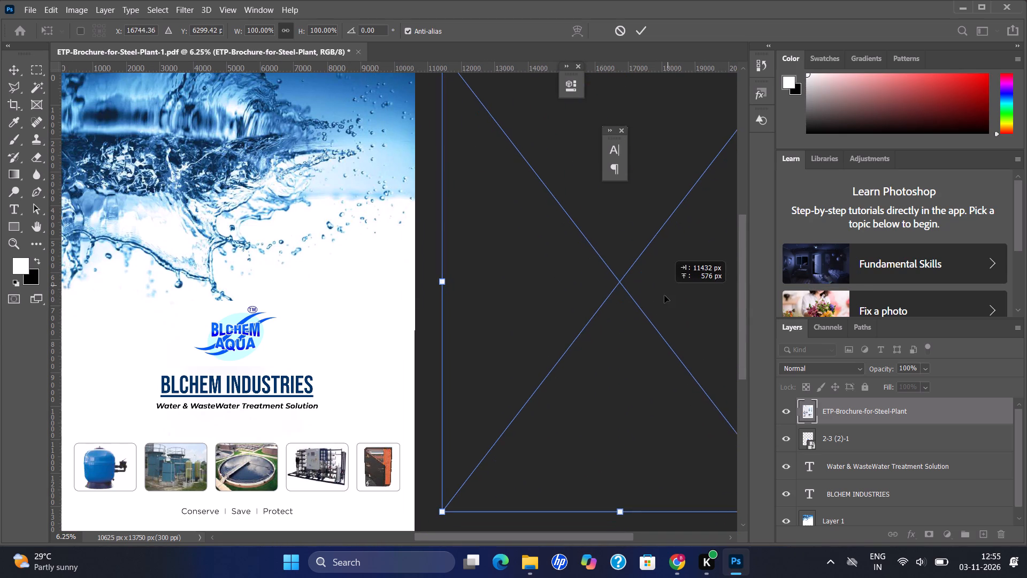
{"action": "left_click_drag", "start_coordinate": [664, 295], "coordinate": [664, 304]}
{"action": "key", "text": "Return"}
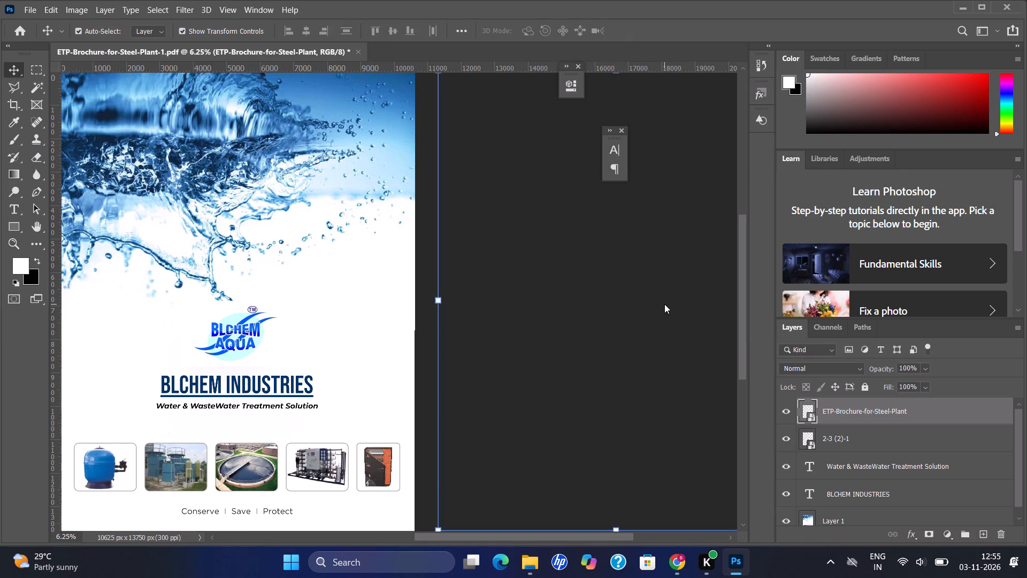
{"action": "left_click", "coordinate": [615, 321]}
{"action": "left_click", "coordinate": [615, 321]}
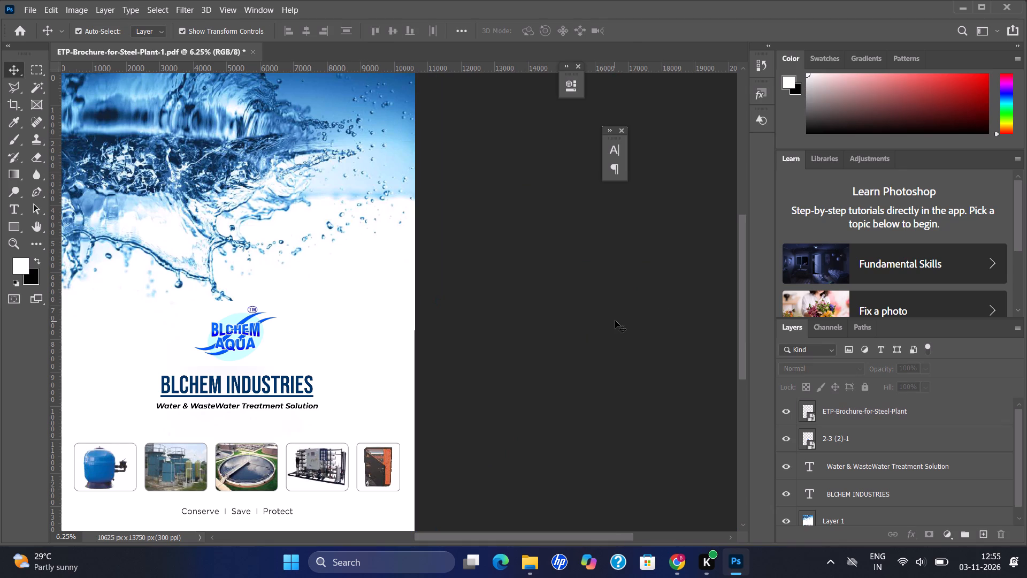
Hide and delete the placed ETP-Brochure-for-Steel-Plant page 2 layer.
{"action": "left_click", "coordinate": [787, 414]}
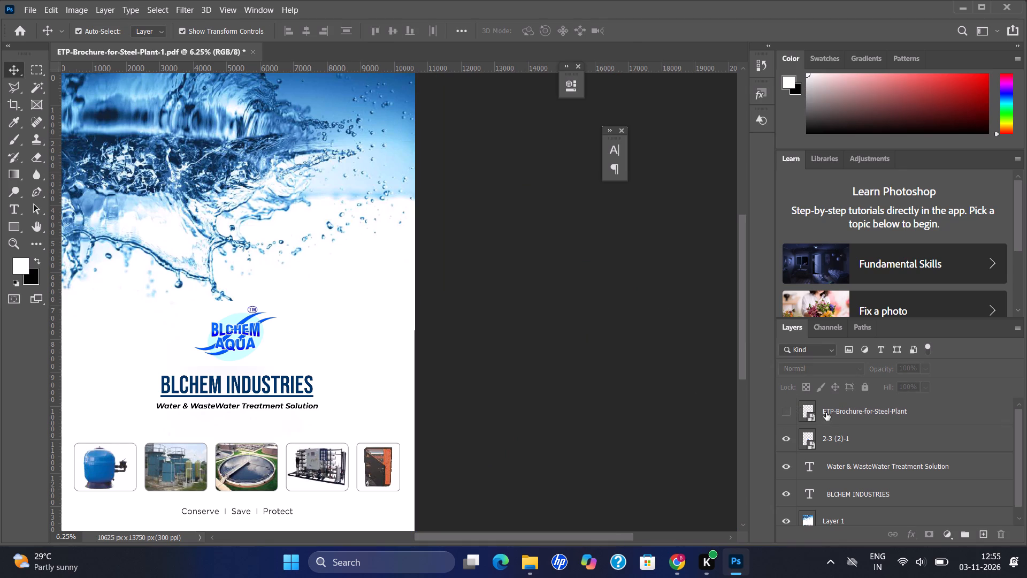
{"action": "left_click", "coordinate": [826, 413]}
{"action": "key", "text": "Delete"}
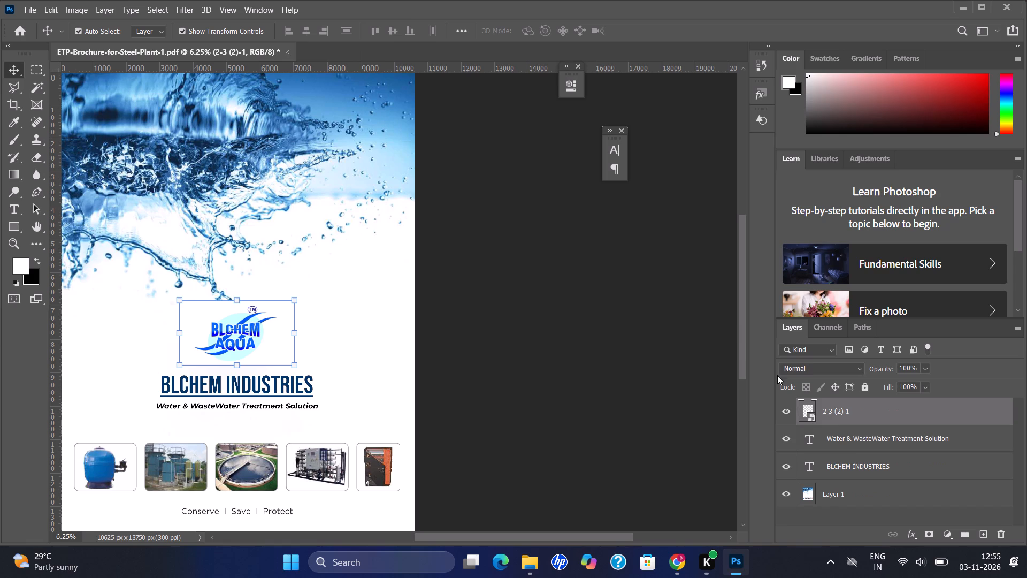
Draw an artboard around the whole cover with the Artboard tool, about 10641 by 13790 px.
{"action": "scroll", "coordinate": [51, 146], "scroll_direction": "up", "scroll_amount": 4}
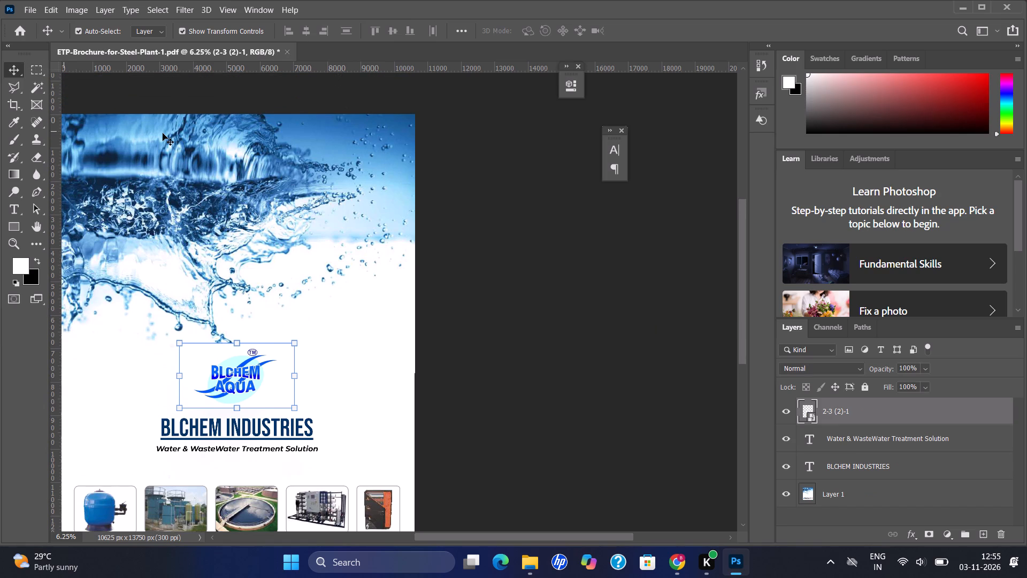
{"action": "key", "text": "Left"}
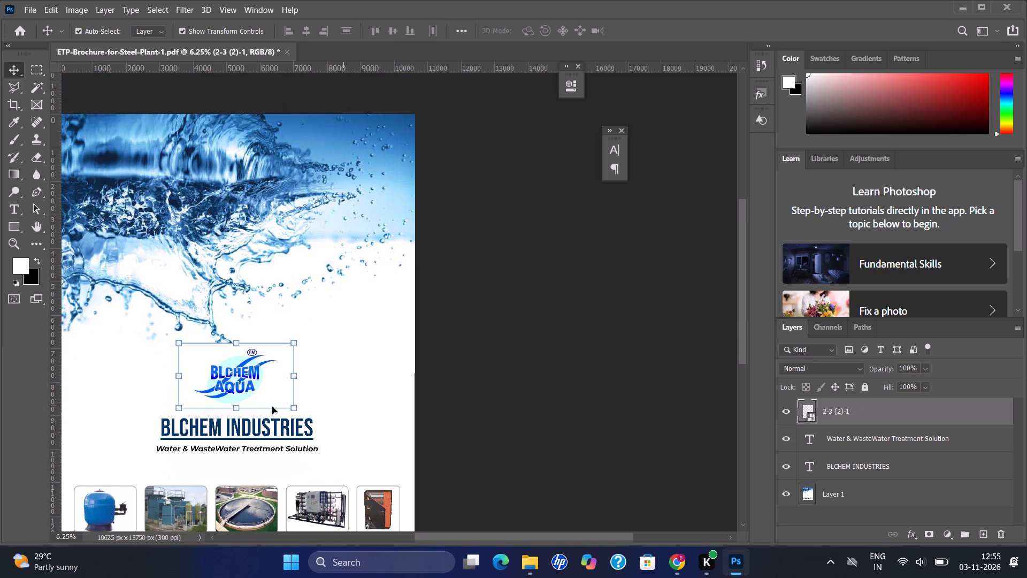
{"action": "double_click", "coordinate": [208, 534]}
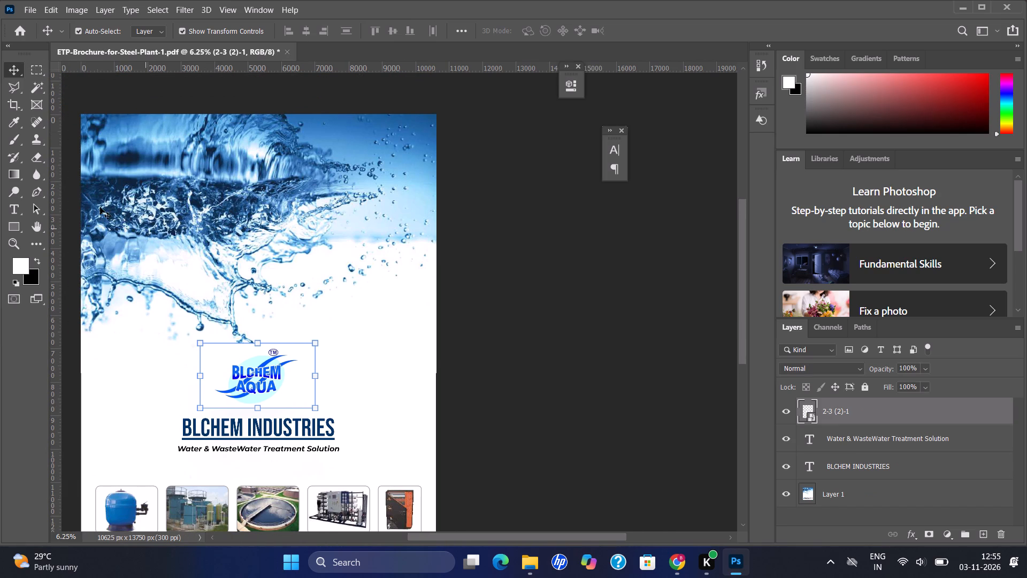
{"action": "left_click", "coordinate": [21, 58]}
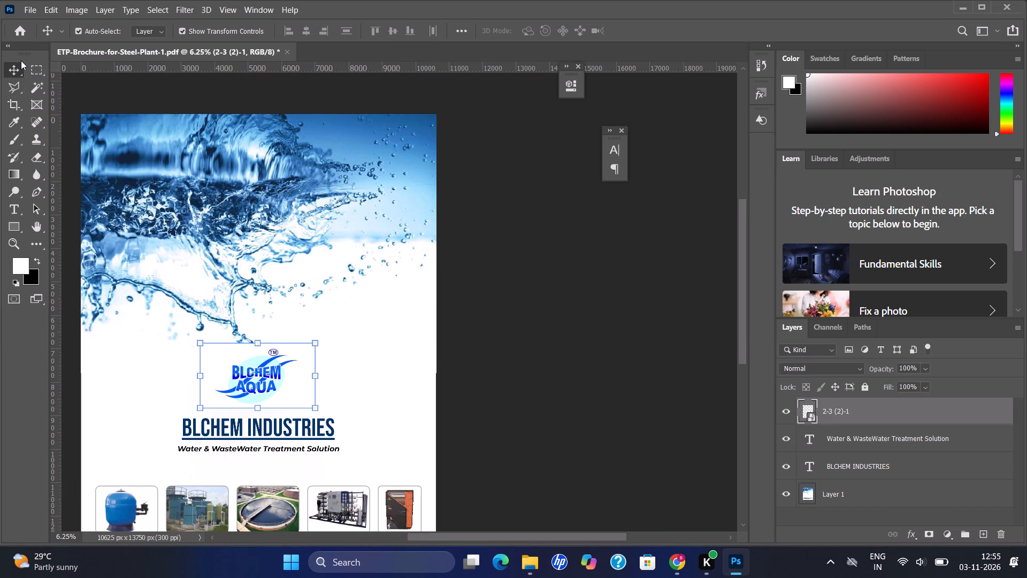
{"action": "right_click", "coordinate": [17, 64]}
{"action": "left_click", "coordinate": [50, 79]}
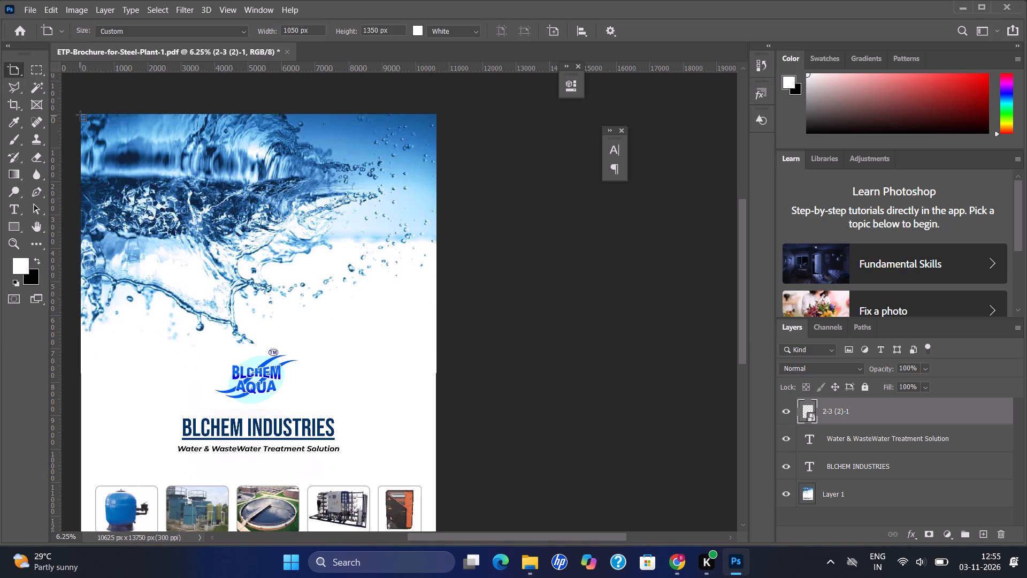
{"action": "left_click_drag", "start_coordinate": [80, 112], "coordinate": [145, 179]}
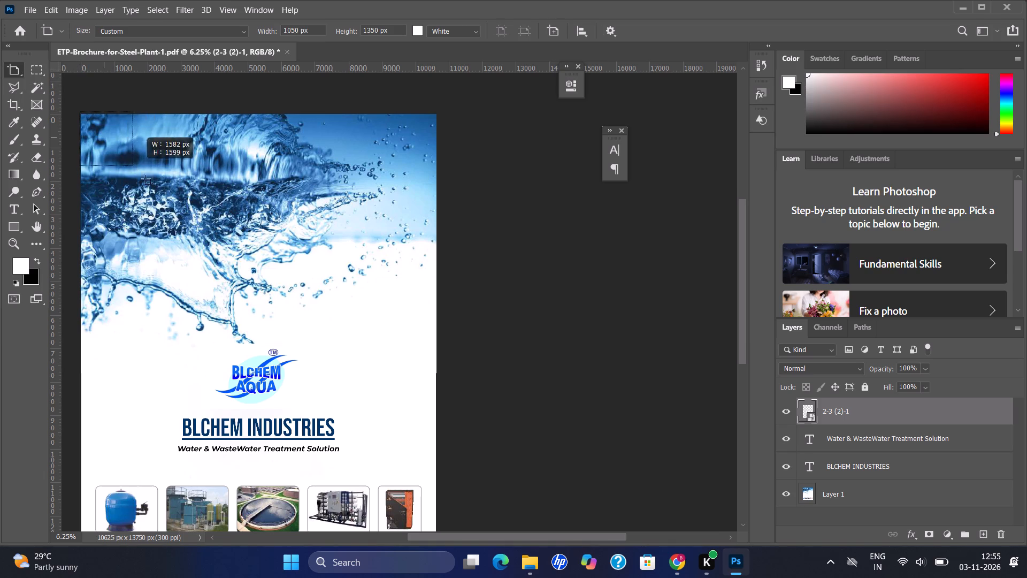
{"action": "left_click_drag", "start_coordinate": [145, 179], "coordinate": [415, 471]}
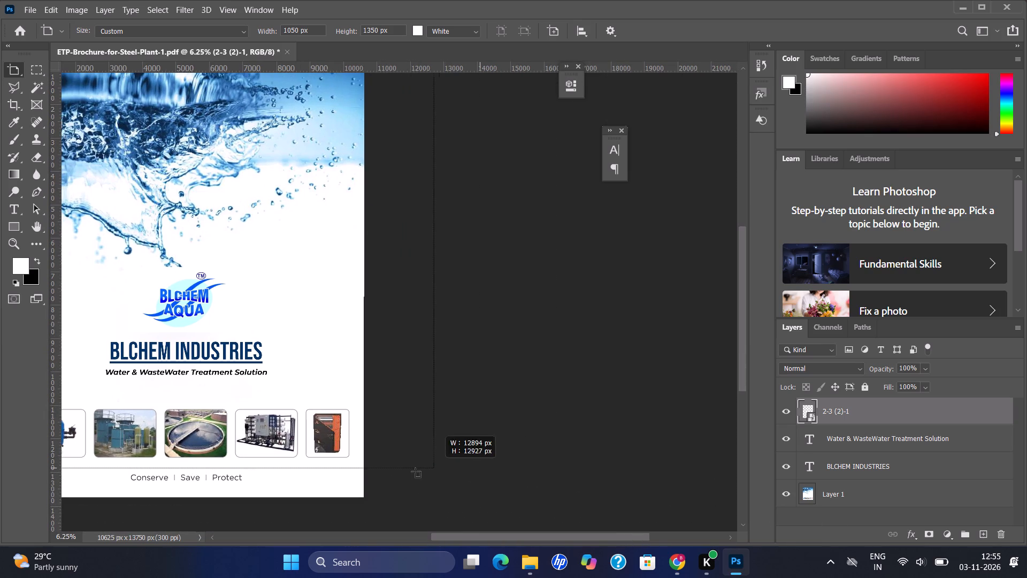
{"action": "left_click_drag", "start_coordinate": [415, 471], "coordinate": [354, 495]}
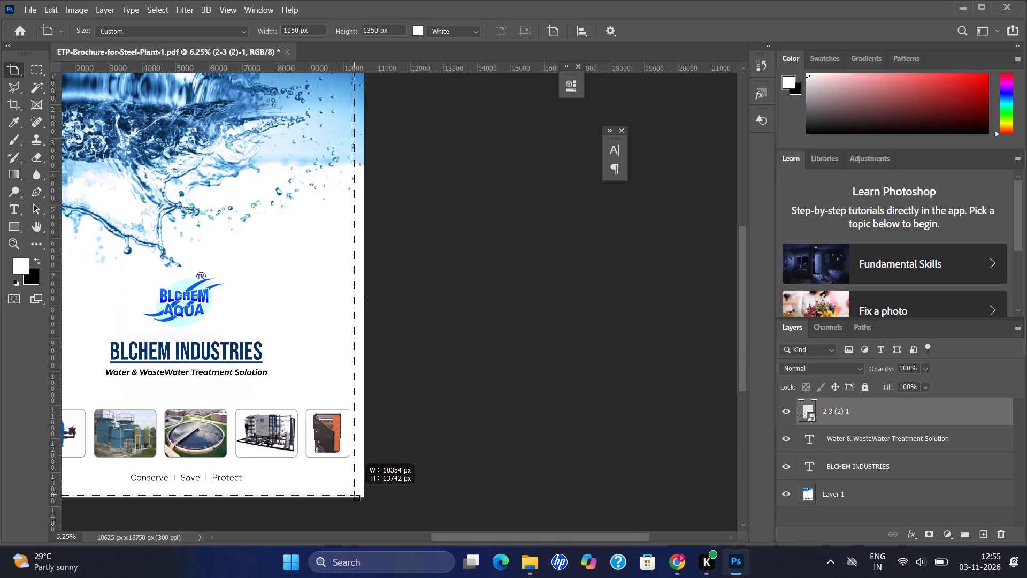
{"action": "left_click_drag", "start_coordinate": [354, 495], "coordinate": [362, 496]}
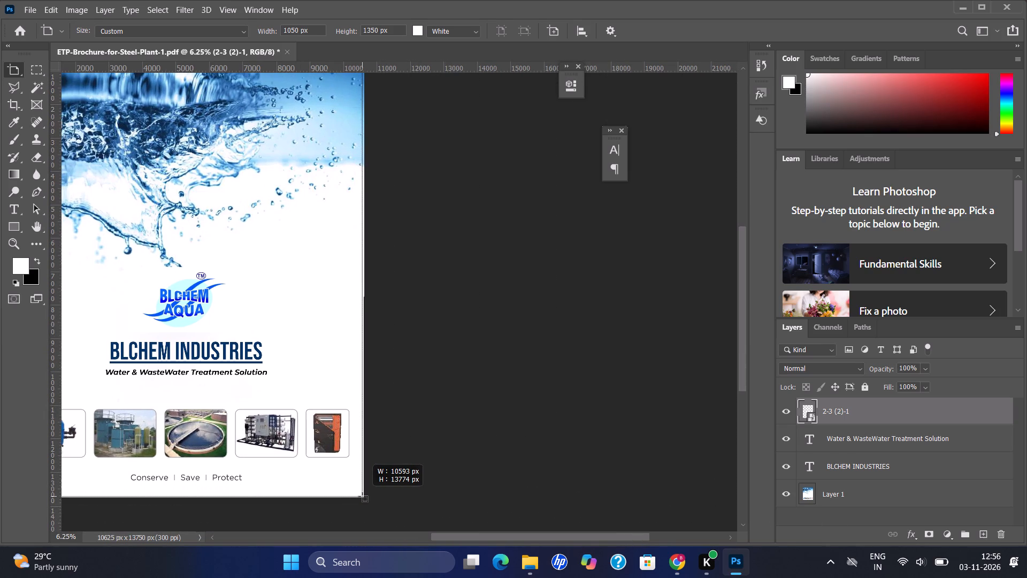
{"action": "left_click_drag", "start_coordinate": [362, 496], "coordinate": [359, 497]}
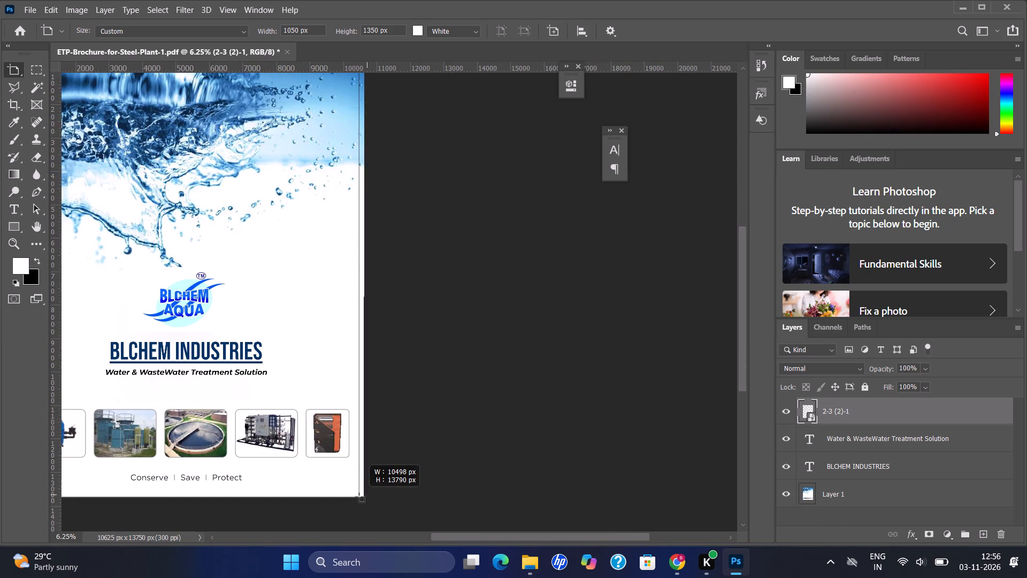
{"action": "left_click_drag", "start_coordinate": [359, 497], "coordinate": [364, 497]}
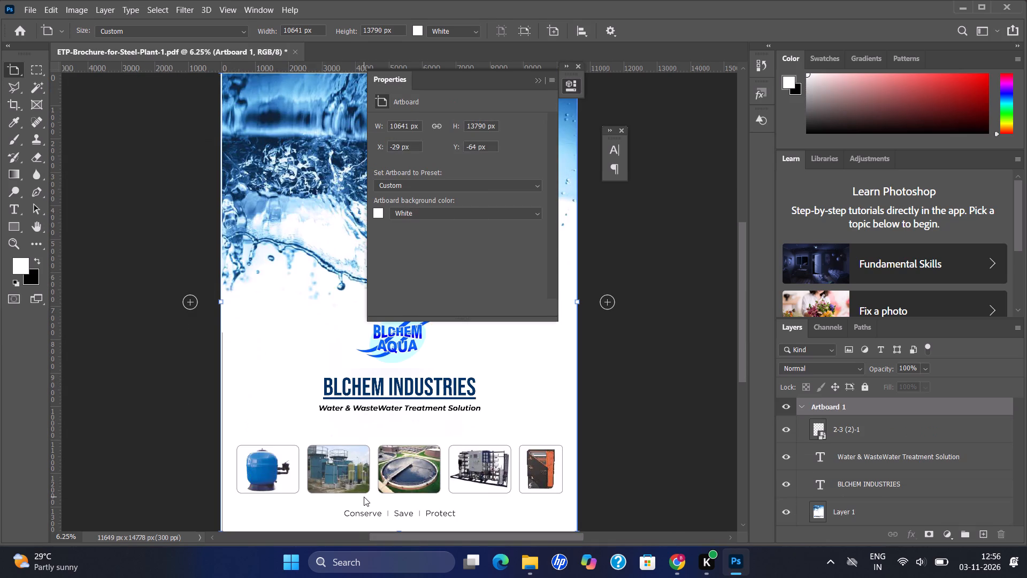
Add three matching blank artboards beside and below the cover artboard, making a two-by-two grid.
{"action": "left_click", "coordinate": [613, 300]}
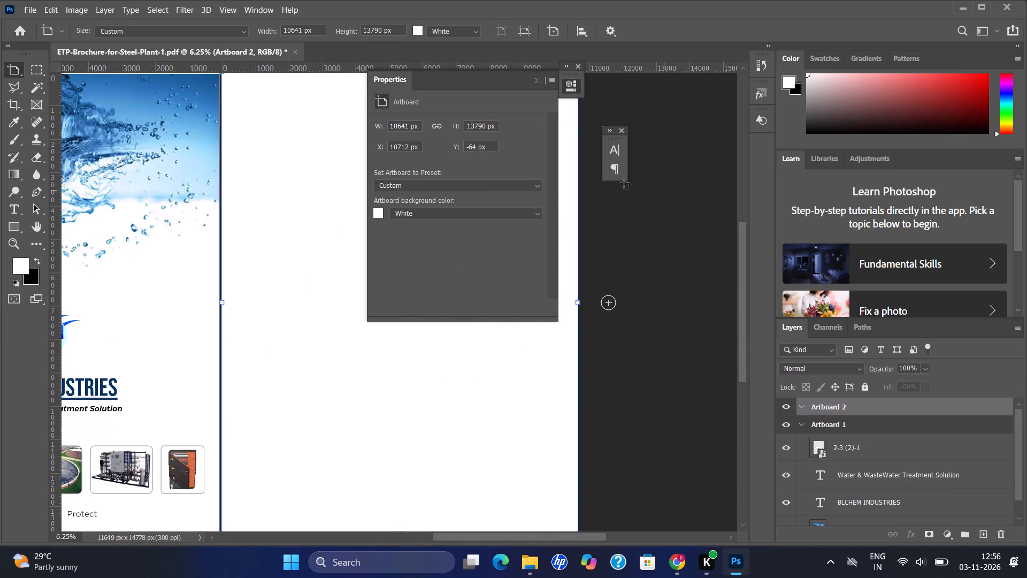
{"action": "left_click", "coordinate": [541, 80]}
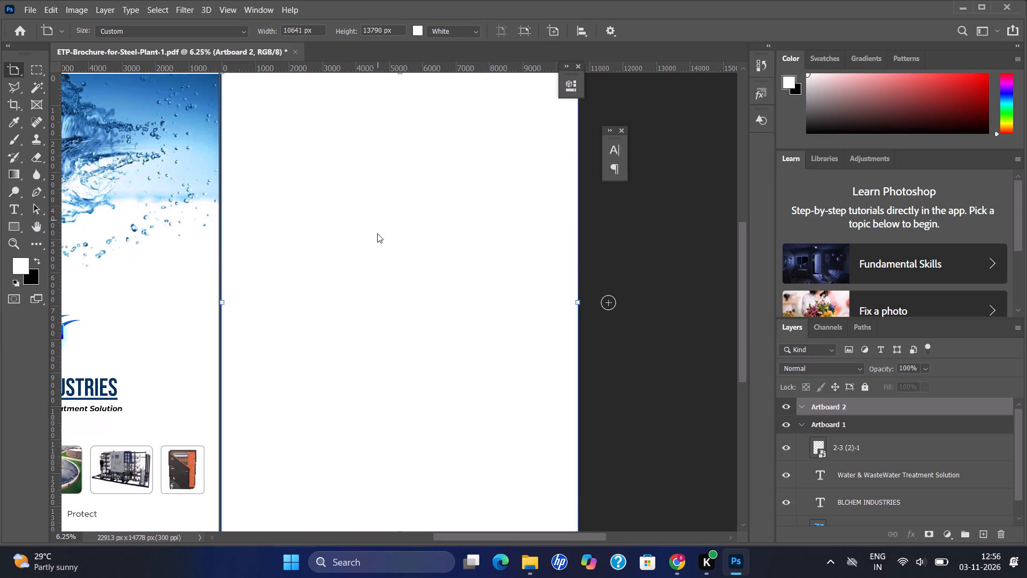
{"action": "scroll", "coordinate": [377, 234], "scroll_direction": "down", "scroll_amount": 11}
{"action": "left_click", "coordinate": [405, 447]}
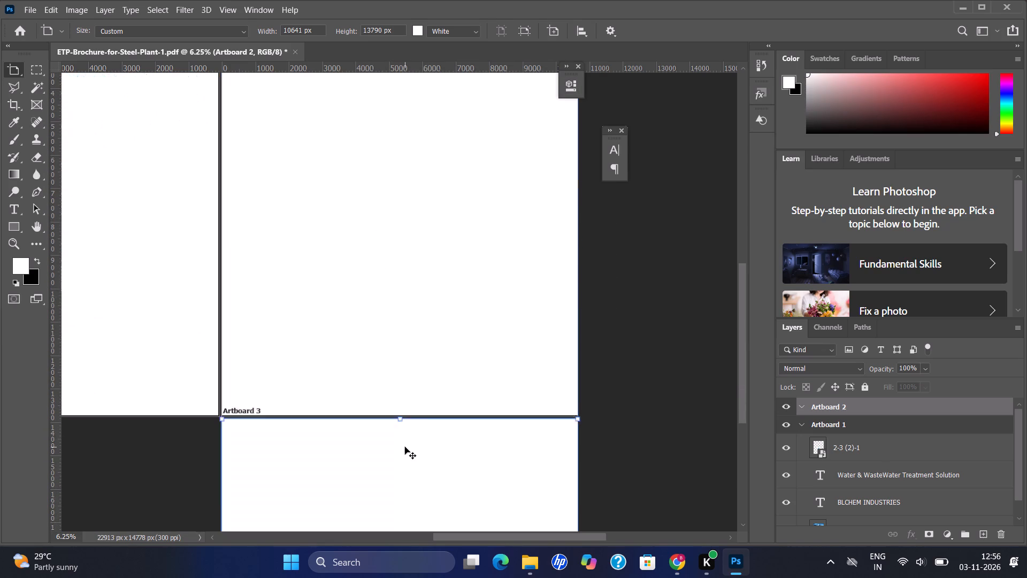
{"action": "left_click", "coordinate": [194, 188]}
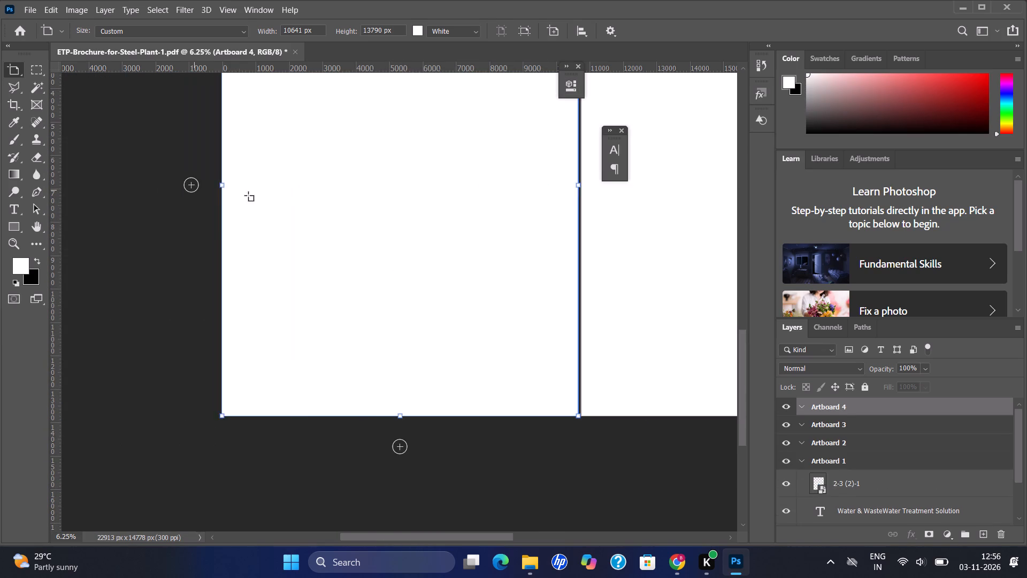
Examine the artboard grid and check which content belongs to Artboard 1 by briefly hiding it.
{"action": "scroll", "coordinate": [286, 200], "scroll_direction": "up", "scroll_amount": 20}
{"action": "scroll", "coordinate": [286, 200], "scroll_direction": "up", "scroll_amount": 10}
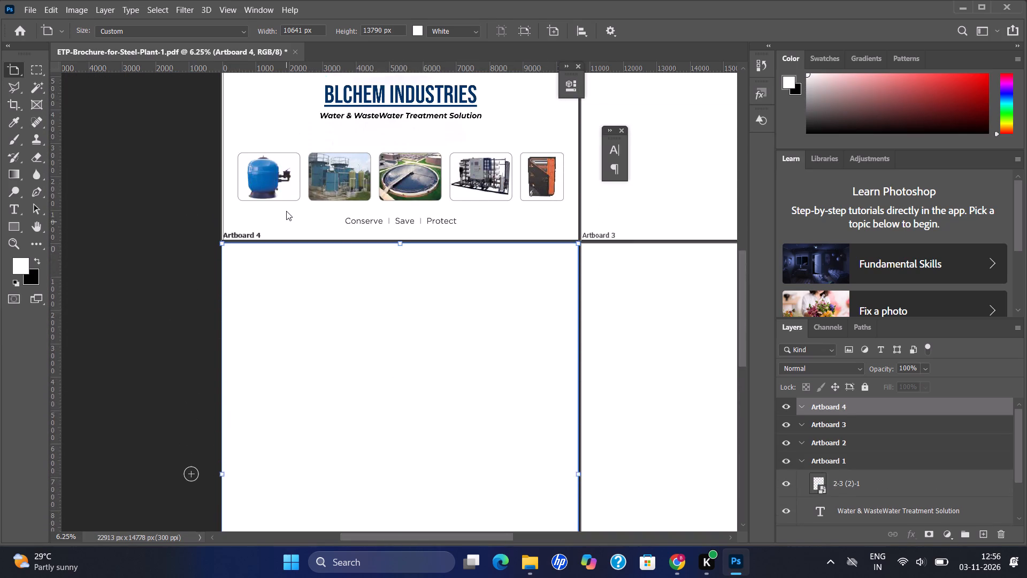
{"action": "scroll", "coordinate": [286, 211], "scroll_direction": "up", "scroll_amount": 18}
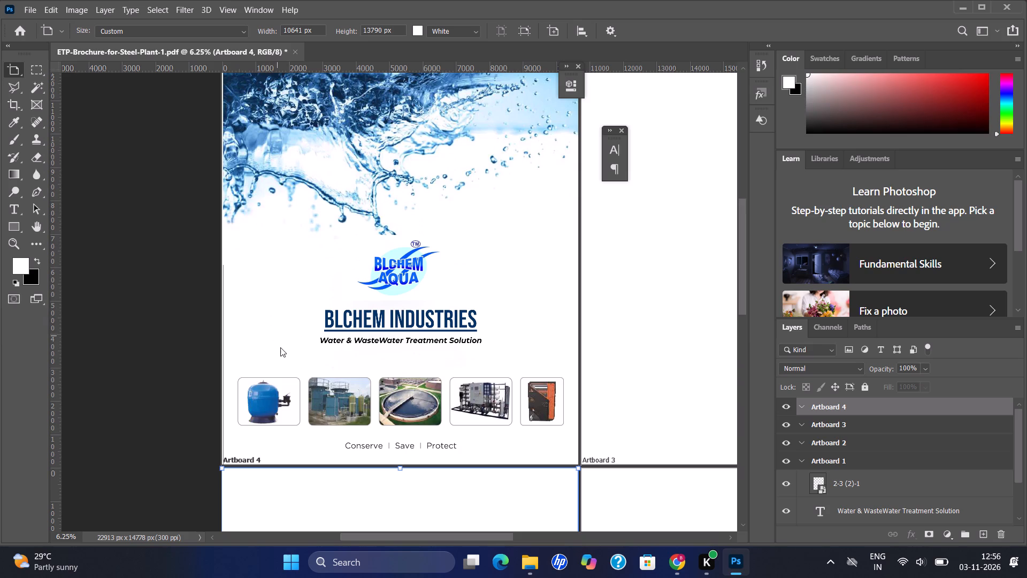
{"action": "key", "text": "ctrl+minus"}
{"action": "key", "text": "minus"}
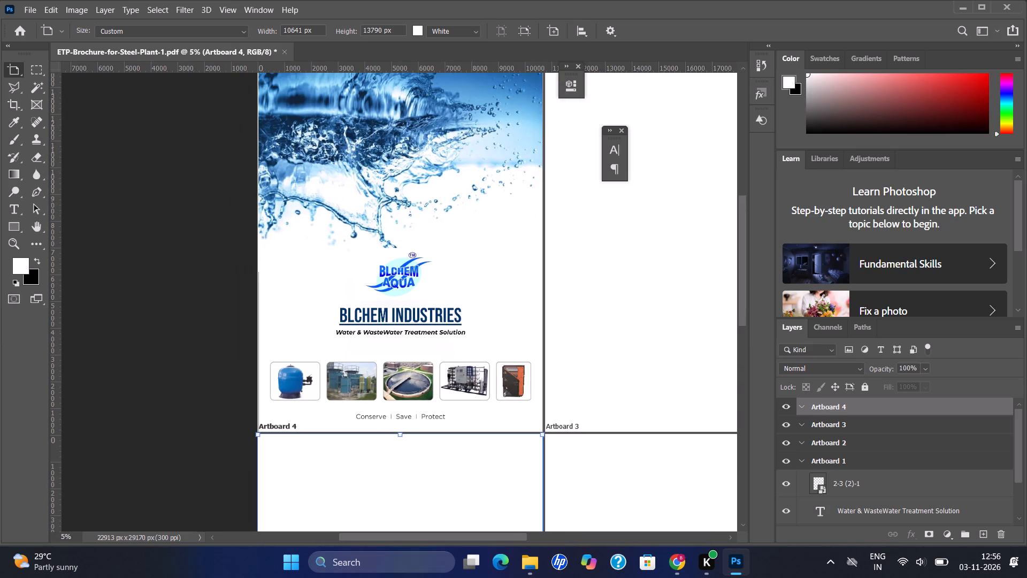
{"action": "left_click_drag", "start_coordinate": [387, 524], "coordinate": [409, 535]}
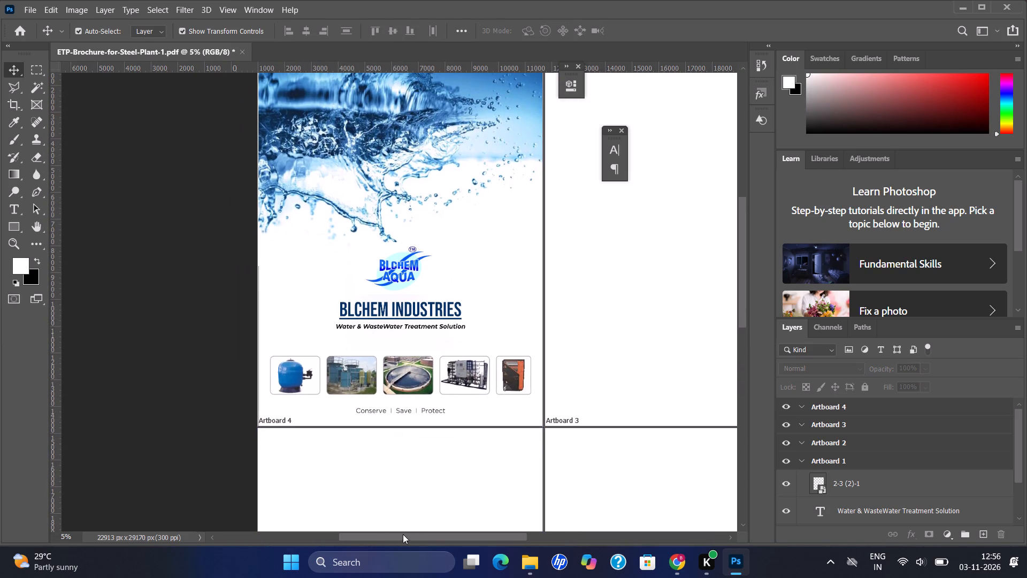
{"action": "left_click", "coordinate": [459, 301]}
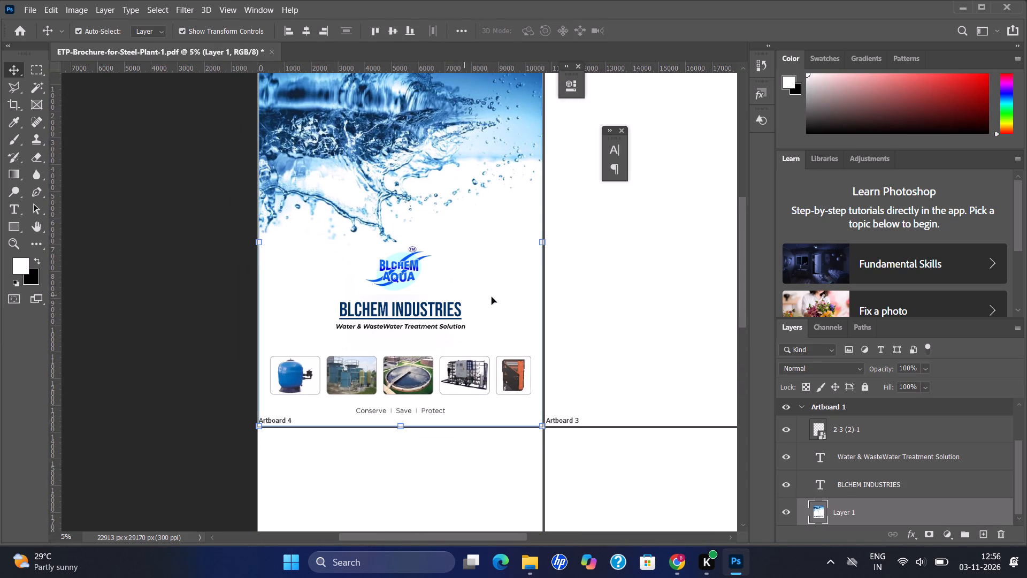
{"action": "left_click", "coordinate": [783, 406]}
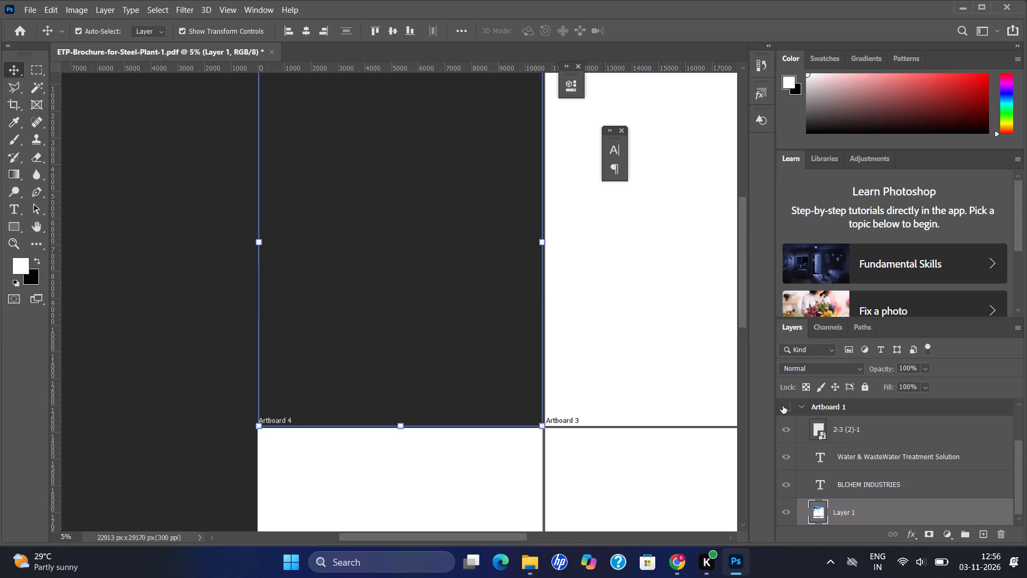
{"action": "left_click", "coordinate": [783, 406]}
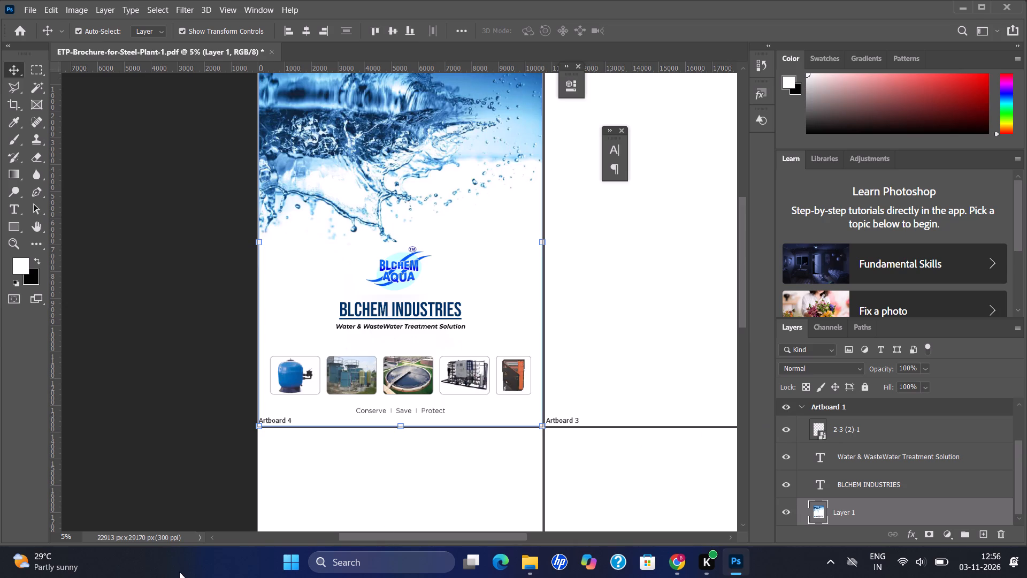
{"action": "left_click_drag", "start_coordinate": [368, 536], "coordinate": [411, 538]}
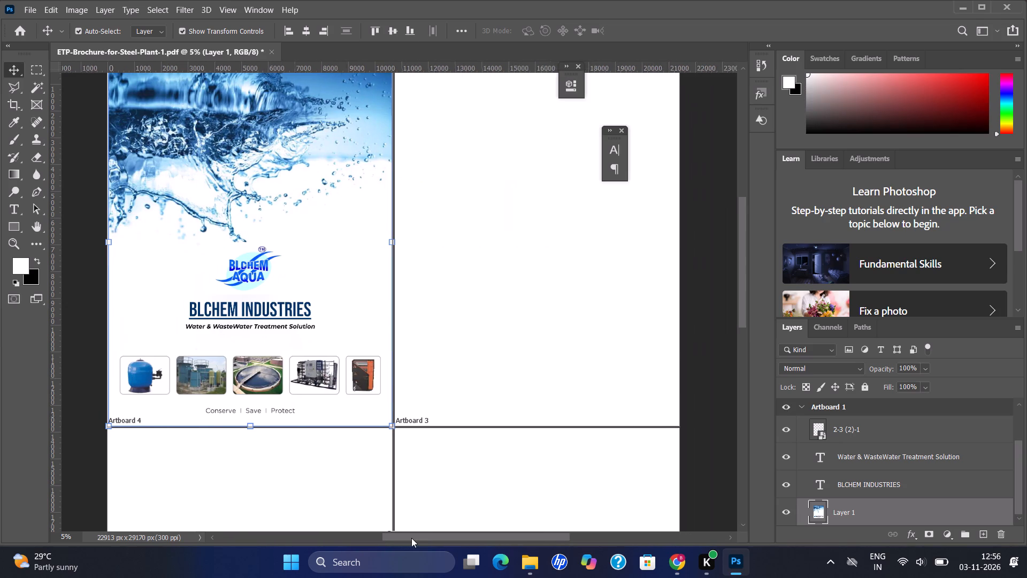
{"action": "left_click_drag", "start_coordinate": [411, 538], "coordinate": [417, 536]}
{"action": "left_click", "coordinate": [333, 235]}
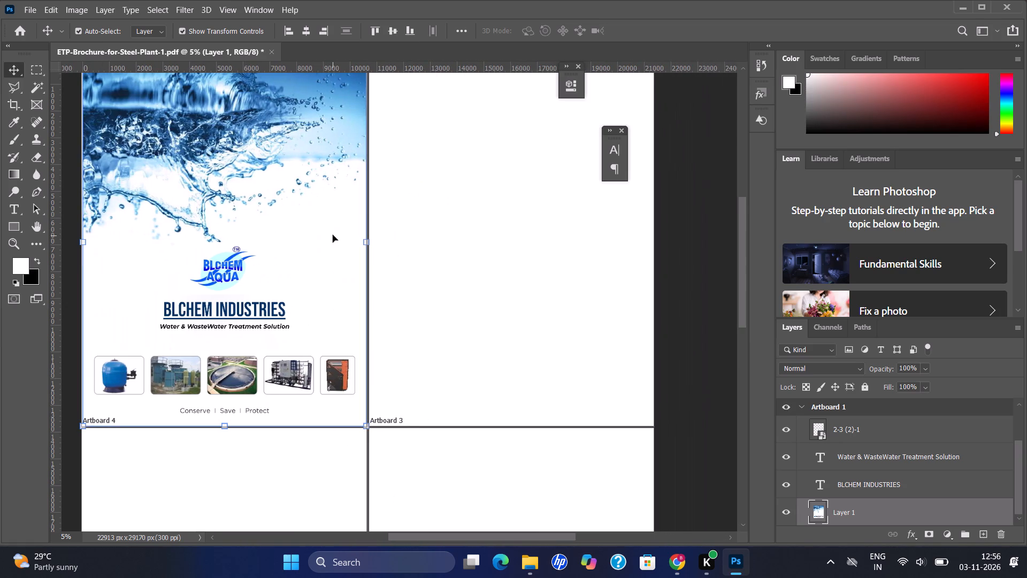
Add a layer mask to the Layer 1 cover background in Artboard 1.
{"action": "left_click", "coordinate": [865, 429]}
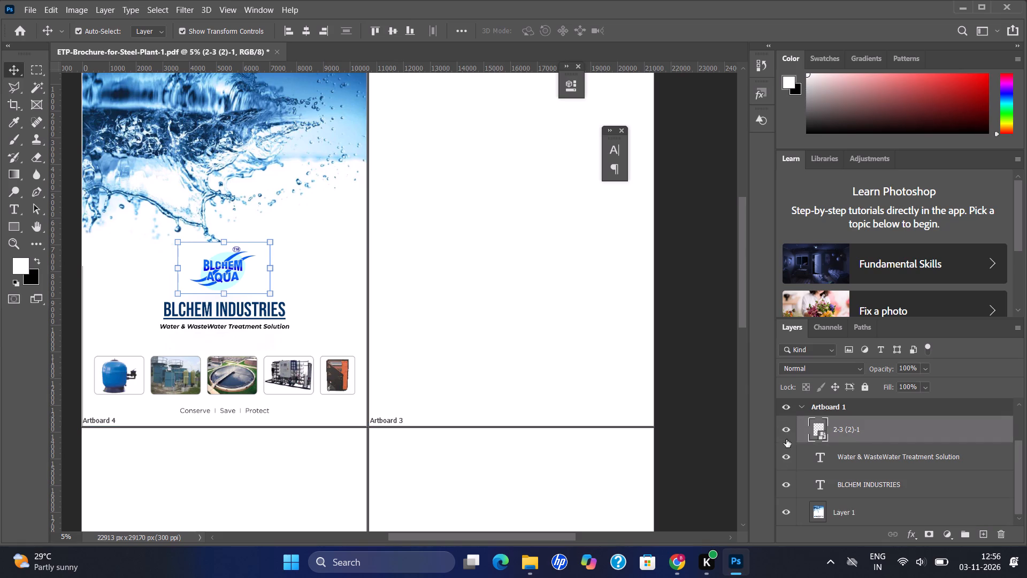
{"action": "left_click", "coordinate": [827, 512]}
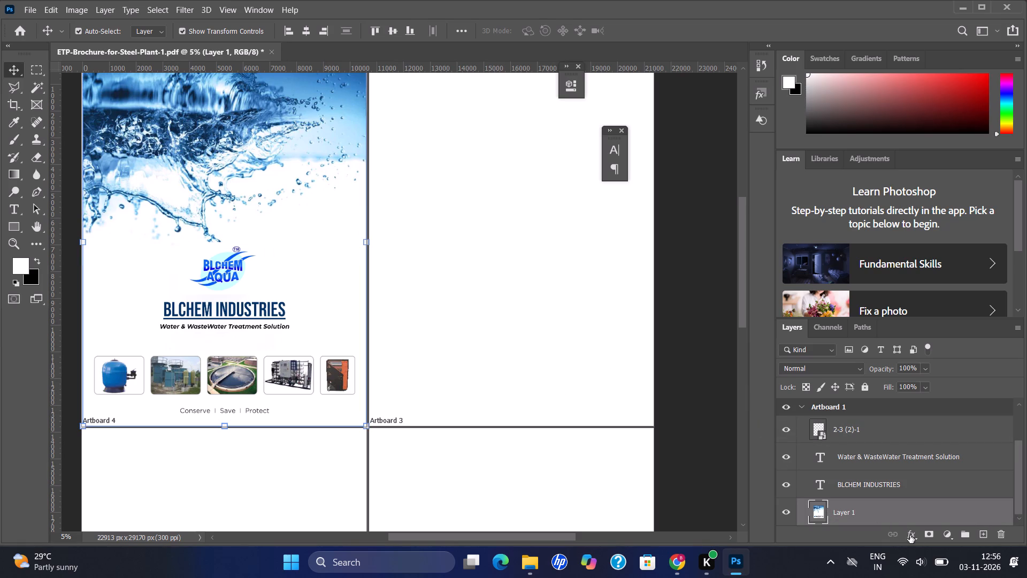
{"action": "left_click", "coordinate": [932, 538]}
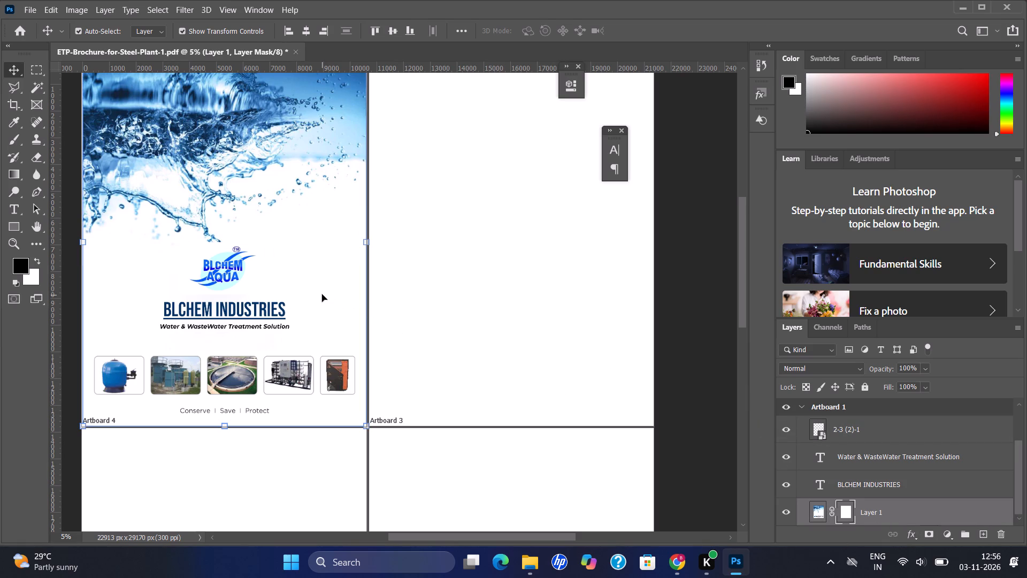
Paint black on the Layer 1 mask beside the logo with a soft brush, enlarging the brush to 149 px.
{"action": "key", "text": "b"}
{"action": "left_click", "coordinate": [322, 294]}
{"action": "key", "text": "b"}
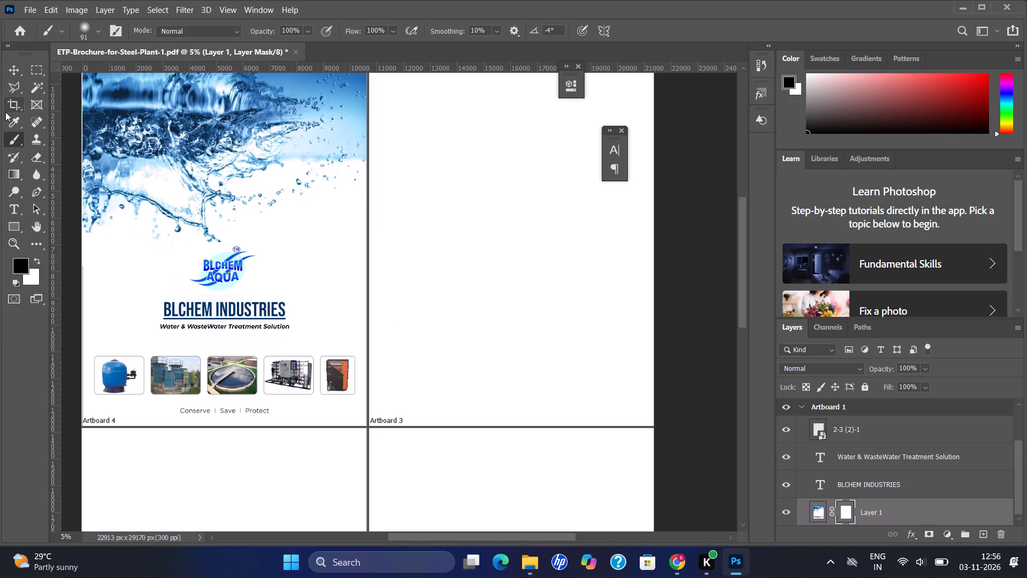
{"action": "key", "text": "b"}
{"action": "type", "text": "bbb"}
{"action": "double_click", "coordinate": [326, 307]}
{"action": "left_click_drag", "start_coordinate": [326, 307], "coordinate": [317, 253]}
{"action": "key", "text": "b"}
{"action": "left_click", "coordinate": [94, 36]}
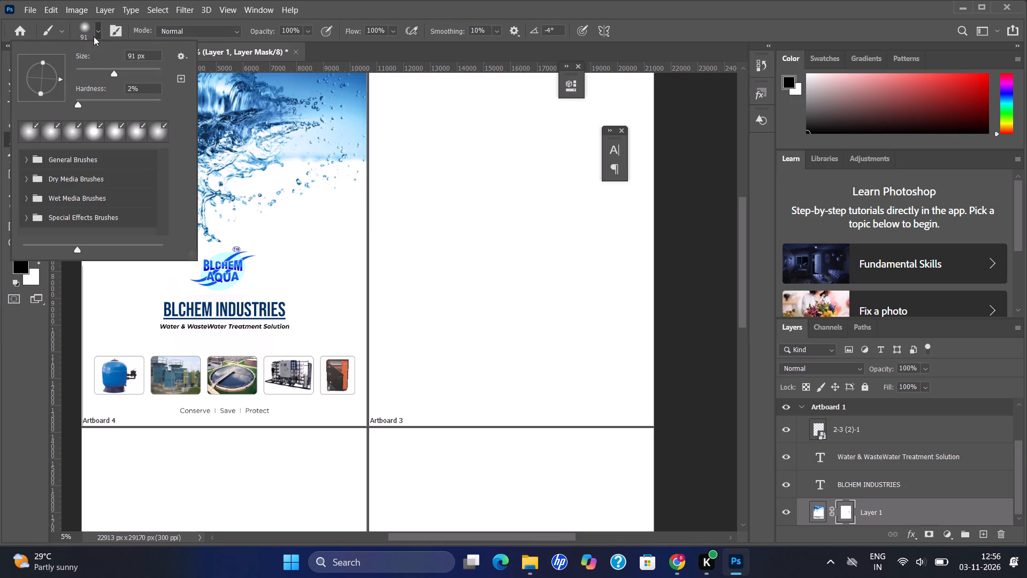
{"action": "left_click", "coordinate": [137, 66]}
{"action": "left_click", "coordinate": [129, 69]}
{"action": "left_click", "coordinate": [340, 265]}
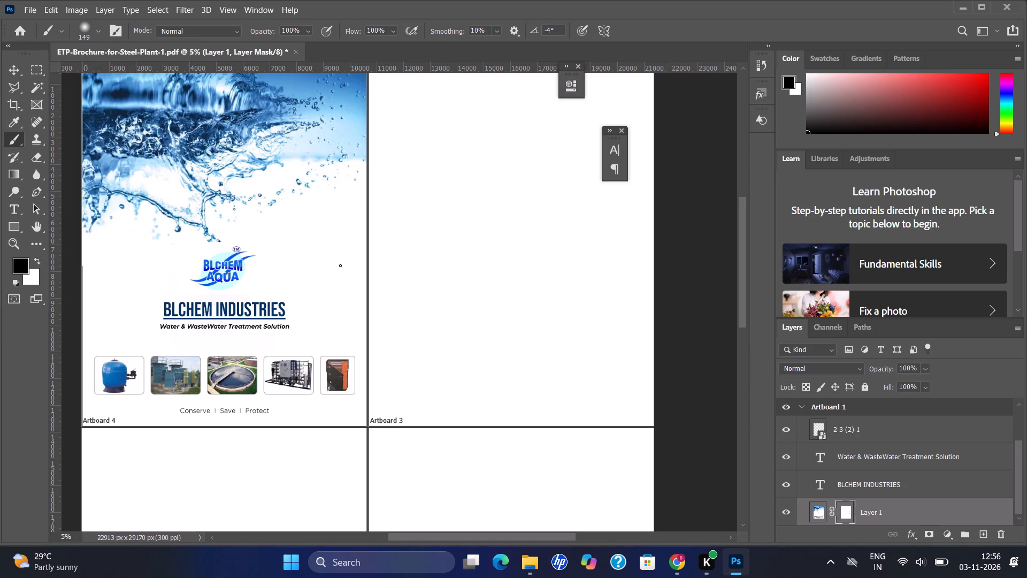
Paint black on the Layer 1 mask across the white area around the logo with a 354 px soft brush.
{"action": "left_click", "coordinate": [98, 29]}
{"action": "left_click", "coordinate": [147, 72]}
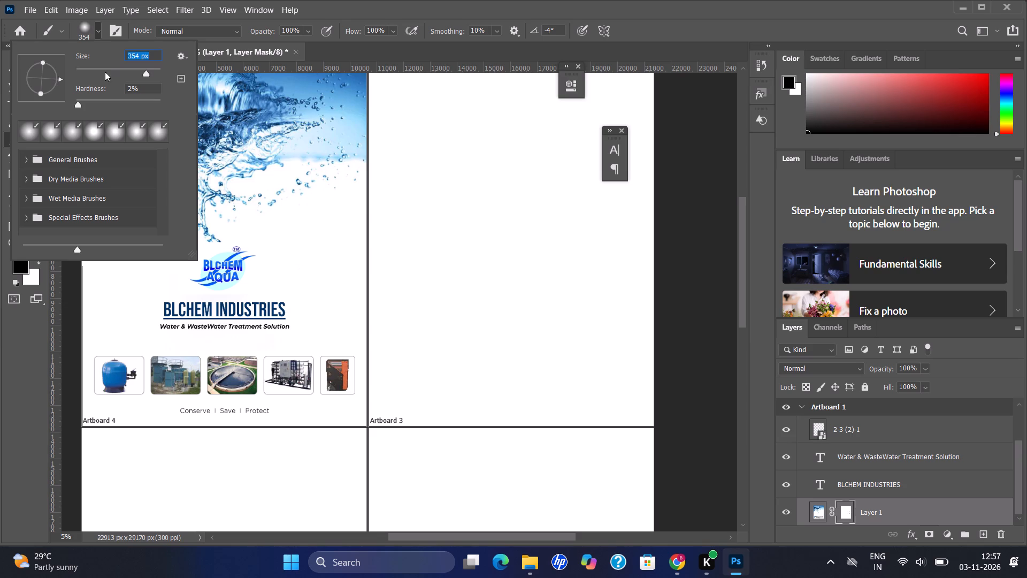
{"action": "left_click", "coordinate": [293, 245]}
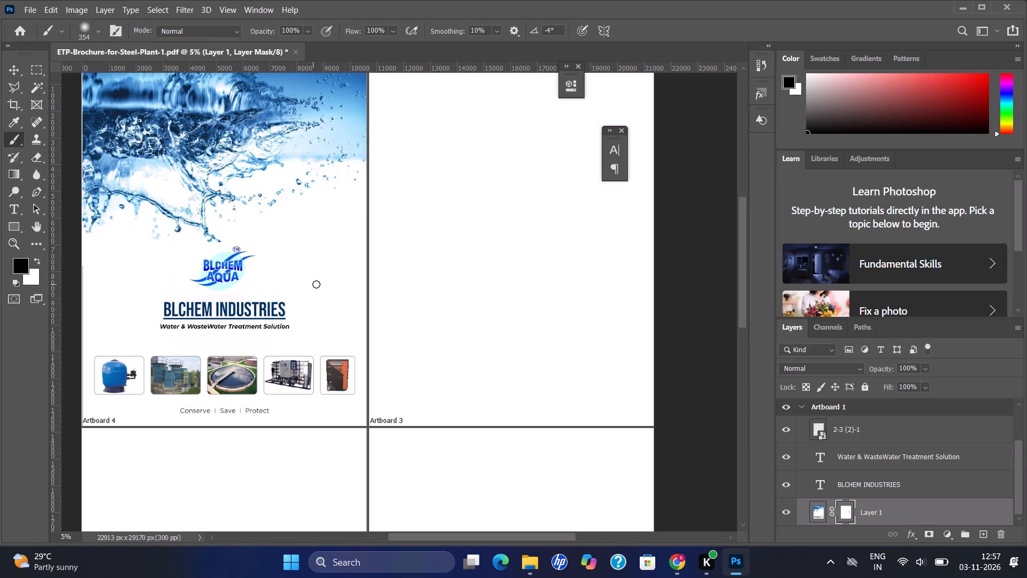
{"action": "left_click", "coordinate": [316, 284]}
{"action": "left_click_drag", "start_coordinate": [307, 240], "coordinate": [316, 316]}
{"action": "left_click_drag", "start_coordinate": [274, 254], "coordinate": [186, 275]}
{"action": "left_click_drag", "start_coordinate": [186, 275], "coordinate": [182, 273]}
{"action": "left_click_drag", "start_coordinate": [190, 273], "coordinate": [293, 318]}
{"action": "left_click", "coordinate": [343, 211]}
{"action": "left_click_drag", "start_coordinate": [343, 211], "coordinate": [341, 245]}
{"action": "left_click", "coordinate": [341, 245]}
{"action": "left_click_drag", "start_coordinate": [336, 246], "coordinate": [272, 265]}
{"action": "left_click", "coordinate": [145, 266]}
{"action": "left_click_drag", "start_coordinate": [145, 266], "coordinate": [129, 266]}
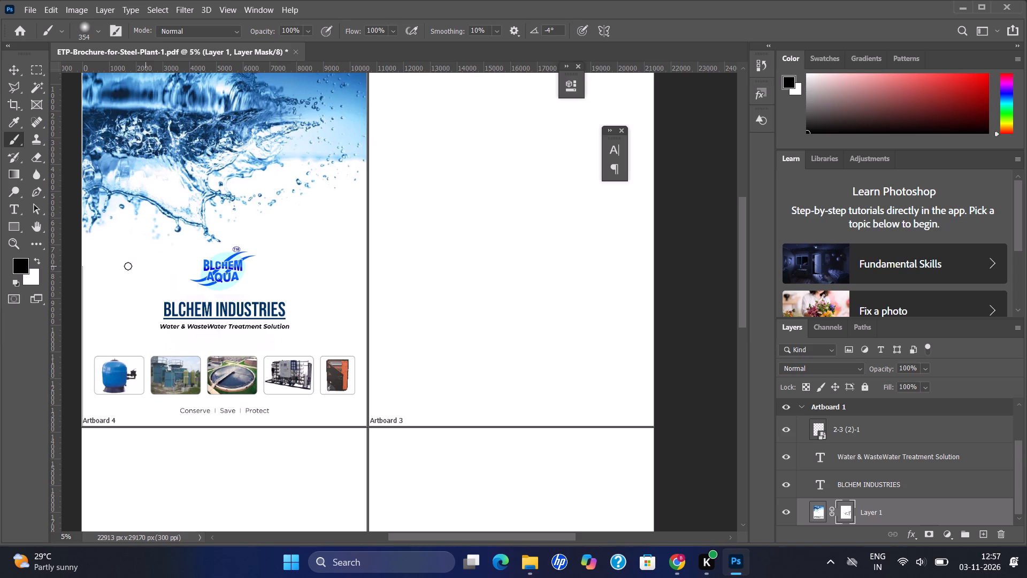
{"action": "left_click", "coordinate": [128, 266]}
{"action": "left_click", "coordinate": [82, 257]}
Enlarge the brush to 5000 px and paint black on the mask to the right of the logo.
{"action": "left_click", "coordinate": [101, 28]}
{"action": "left_click", "coordinate": [154, 65]}
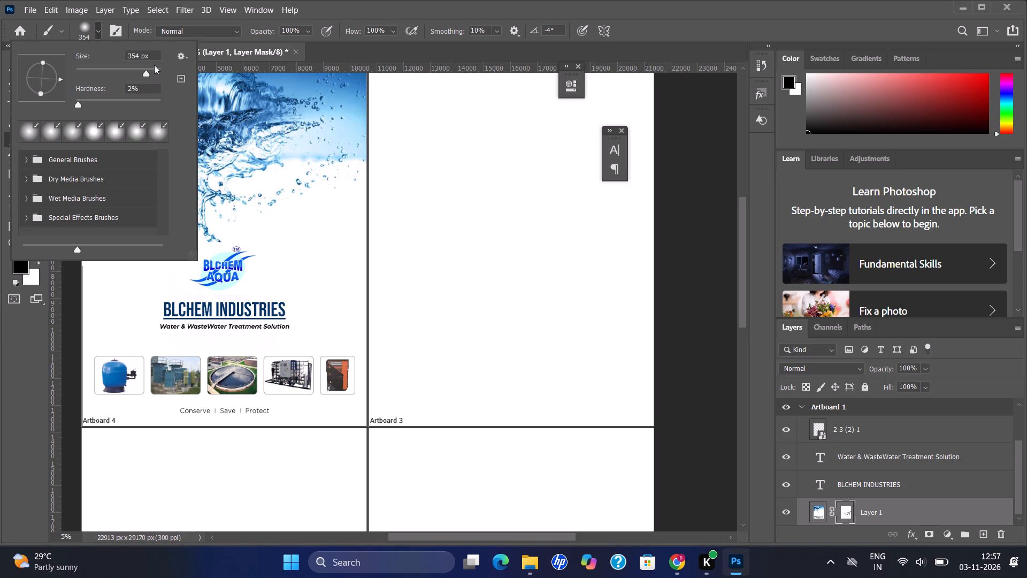
{"action": "left_click", "coordinate": [165, 71]}
{"action": "left_click", "coordinate": [164, 71]}
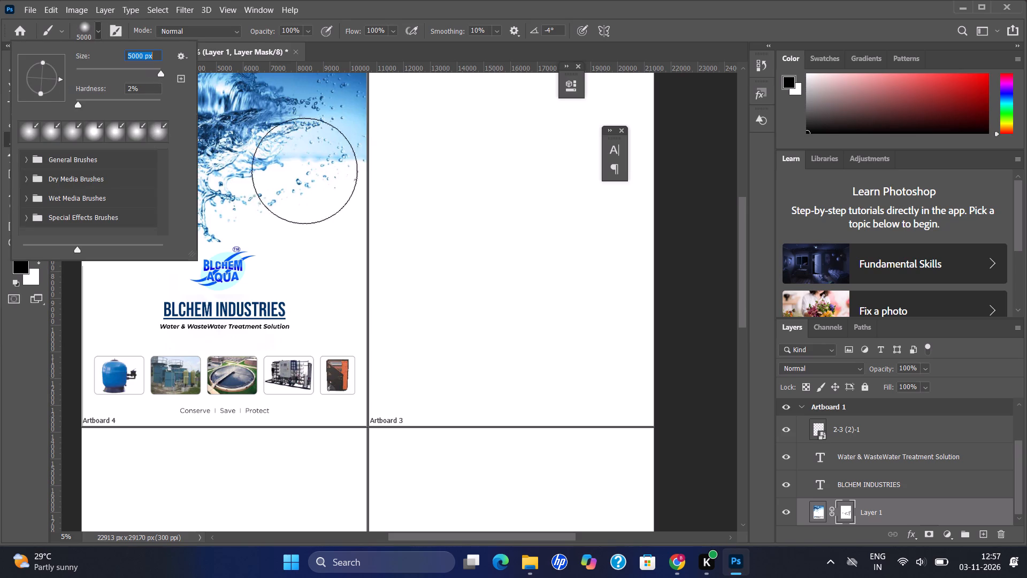
{"action": "left_click", "coordinate": [308, 199]}
{"action": "left_click", "coordinate": [326, 229]}
{"action": "left_click", "coordinate": [326, 234]}
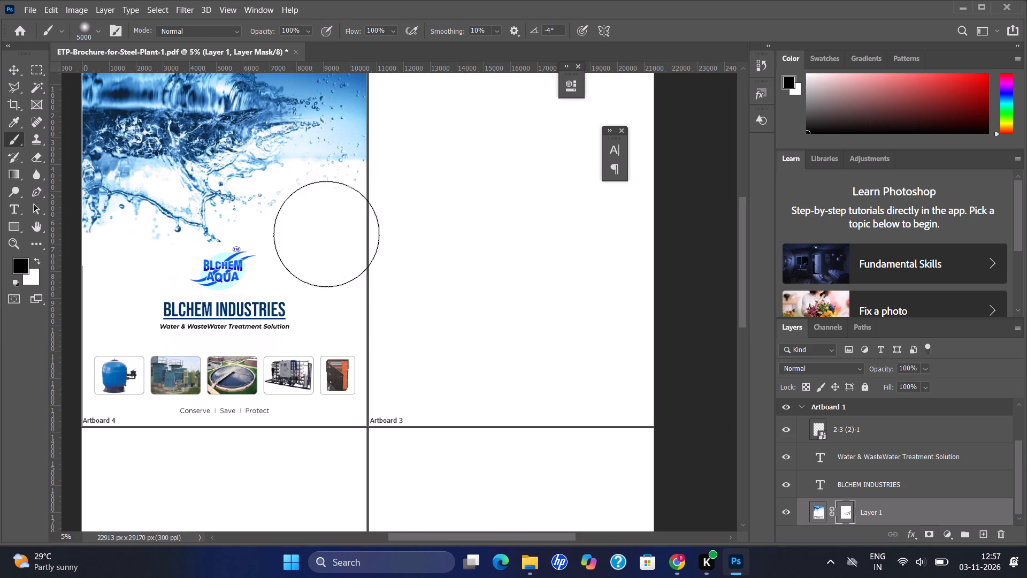
{"action": "left_click_drag", "start_coordinate": [326, 234], "coordinate": [329, 242]}
{"action": "left_click", "coordinate": [329, 244]}
{"action": "left_click_drag", "start_coordinate": [329, 244], "coordinate": [330, 294]}
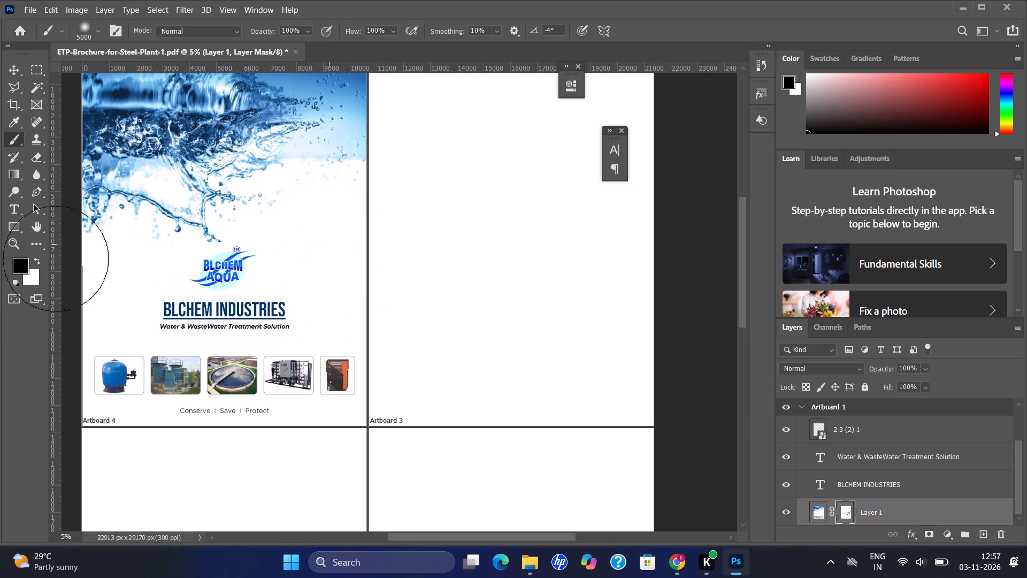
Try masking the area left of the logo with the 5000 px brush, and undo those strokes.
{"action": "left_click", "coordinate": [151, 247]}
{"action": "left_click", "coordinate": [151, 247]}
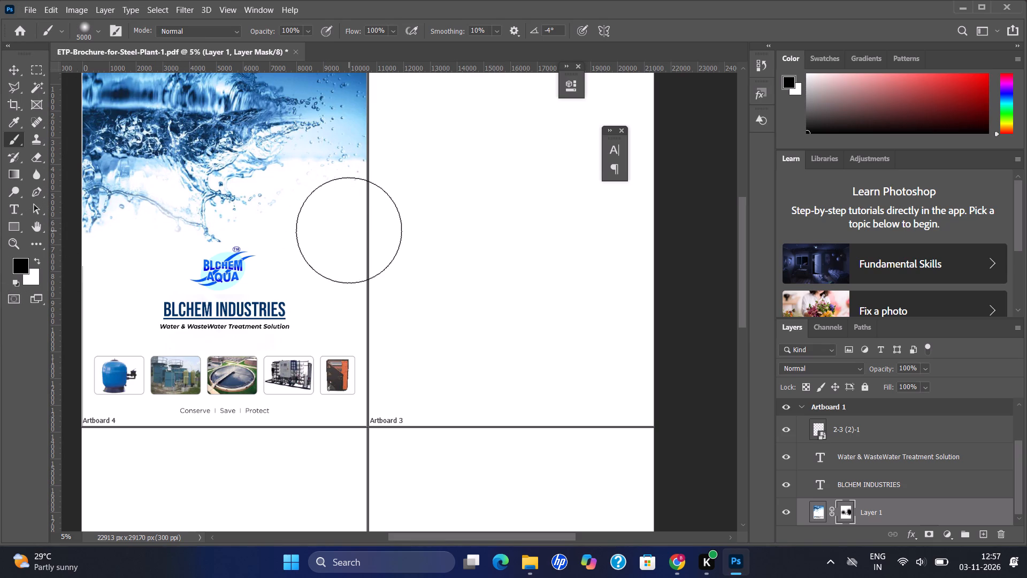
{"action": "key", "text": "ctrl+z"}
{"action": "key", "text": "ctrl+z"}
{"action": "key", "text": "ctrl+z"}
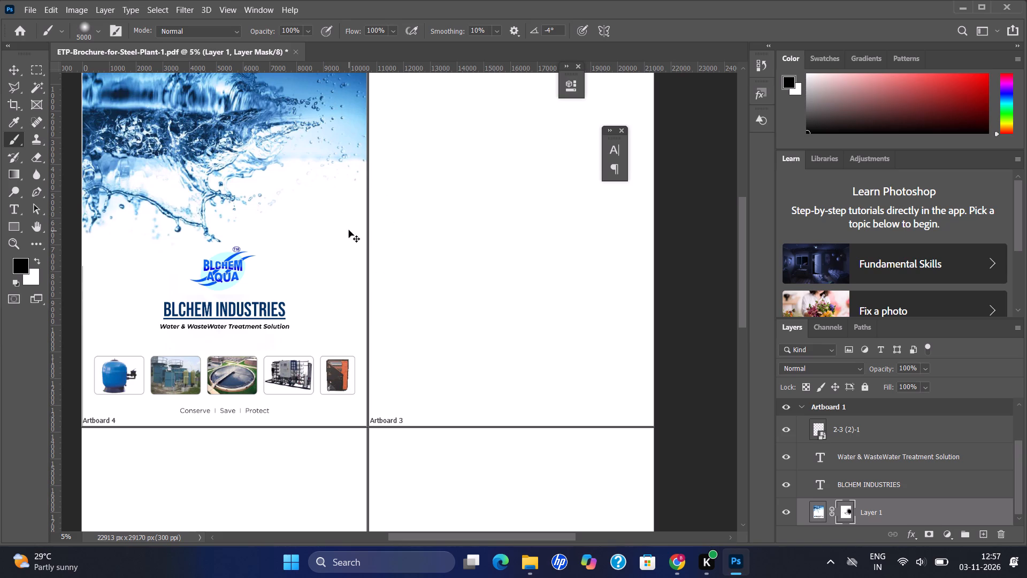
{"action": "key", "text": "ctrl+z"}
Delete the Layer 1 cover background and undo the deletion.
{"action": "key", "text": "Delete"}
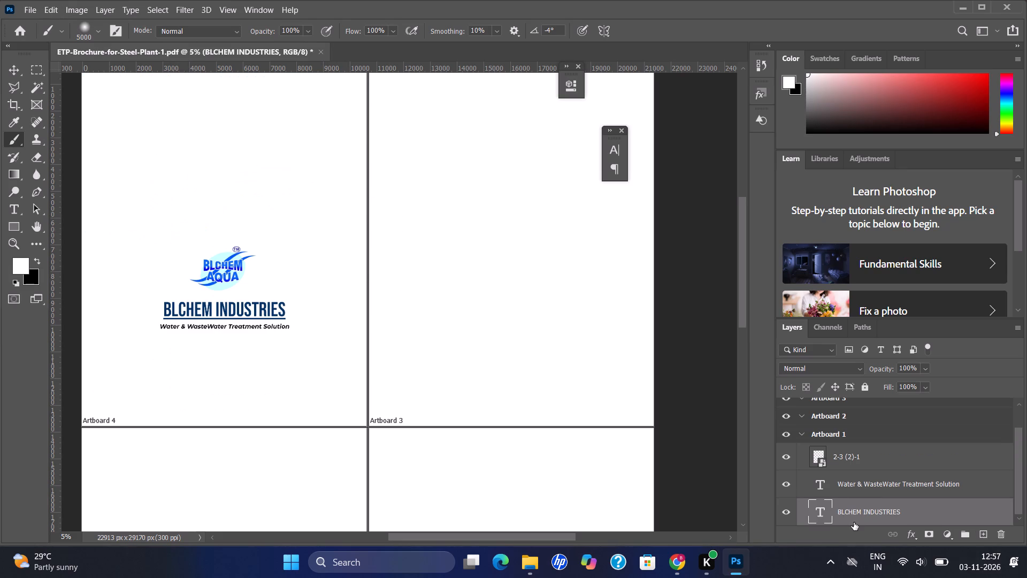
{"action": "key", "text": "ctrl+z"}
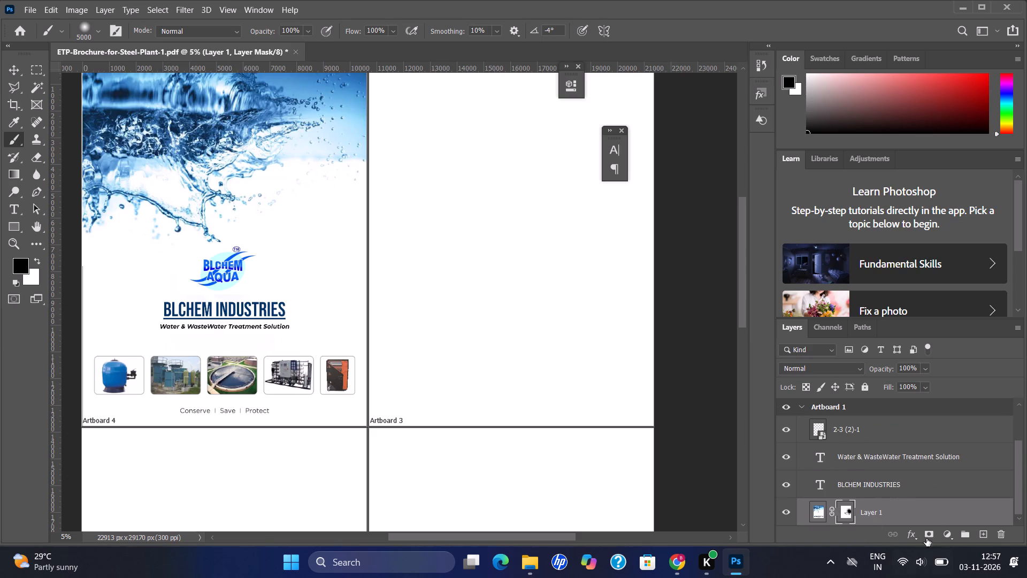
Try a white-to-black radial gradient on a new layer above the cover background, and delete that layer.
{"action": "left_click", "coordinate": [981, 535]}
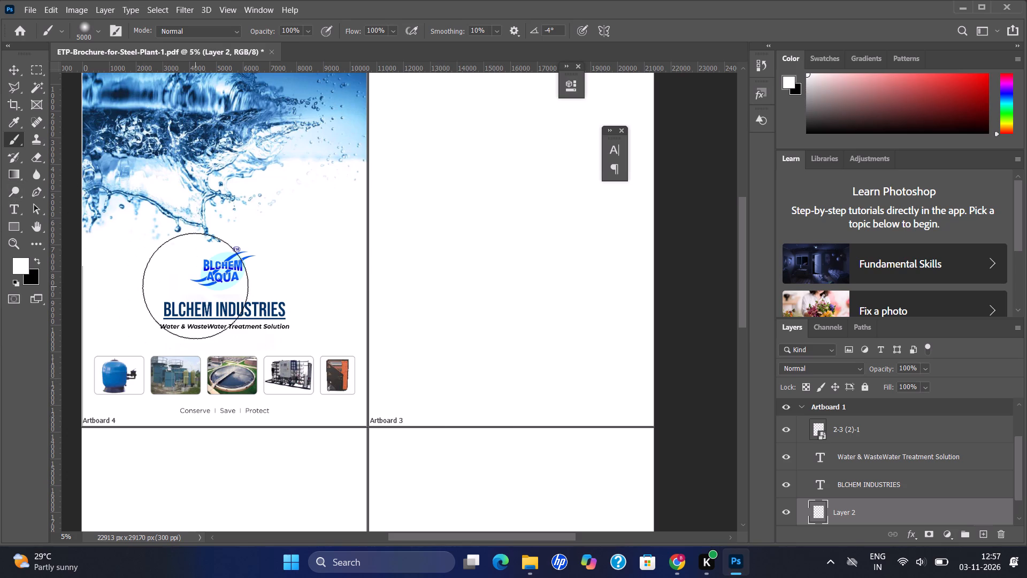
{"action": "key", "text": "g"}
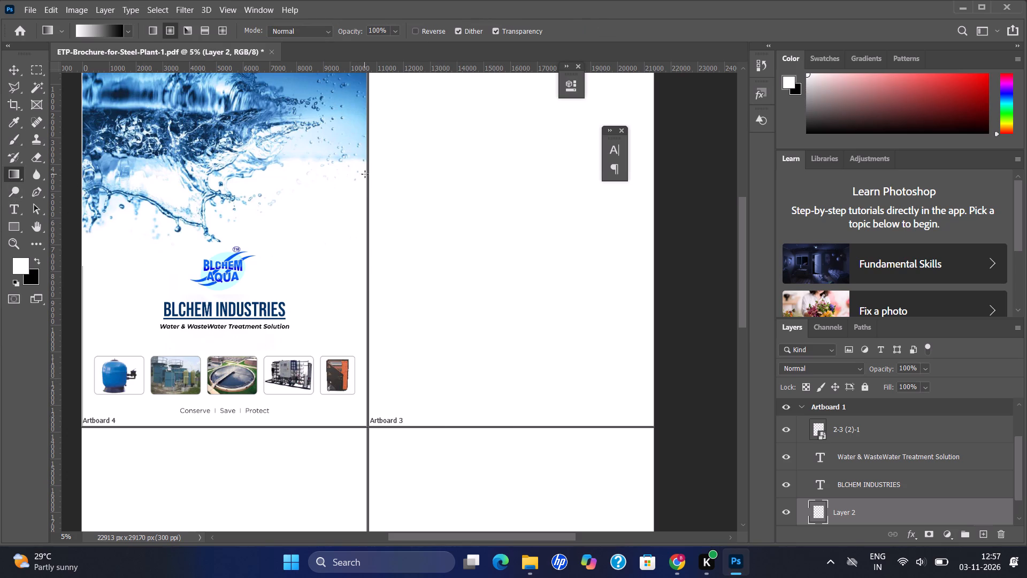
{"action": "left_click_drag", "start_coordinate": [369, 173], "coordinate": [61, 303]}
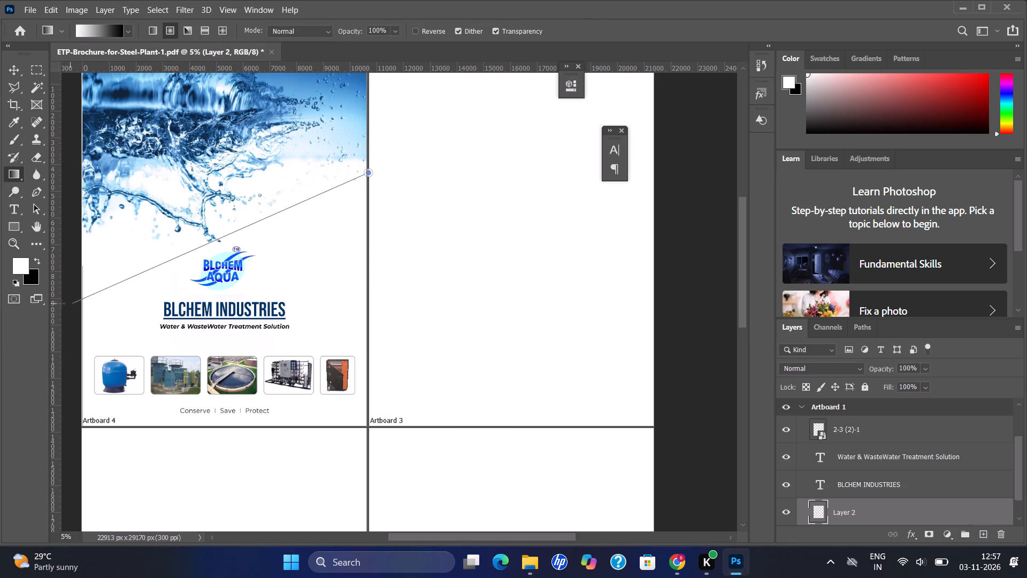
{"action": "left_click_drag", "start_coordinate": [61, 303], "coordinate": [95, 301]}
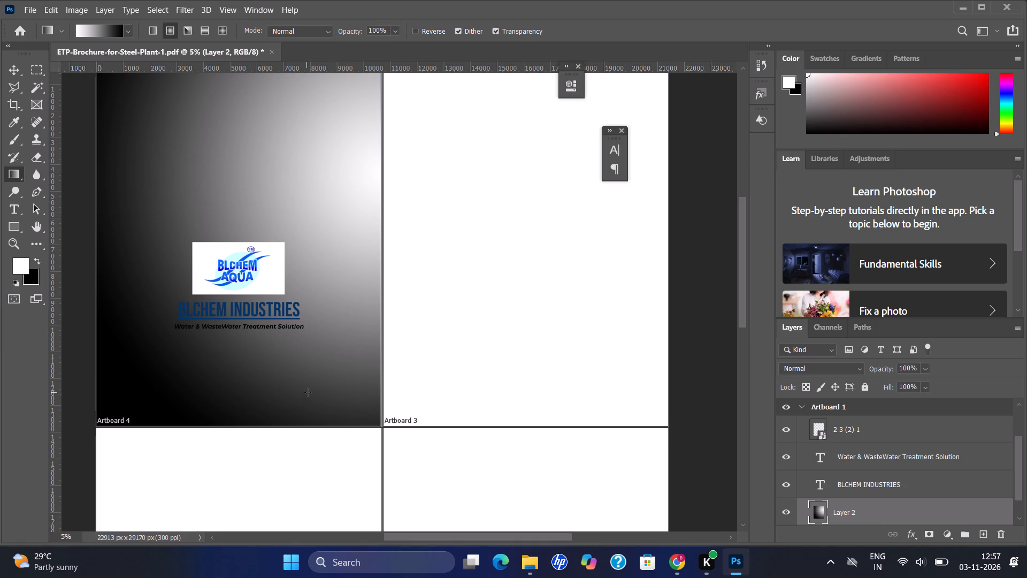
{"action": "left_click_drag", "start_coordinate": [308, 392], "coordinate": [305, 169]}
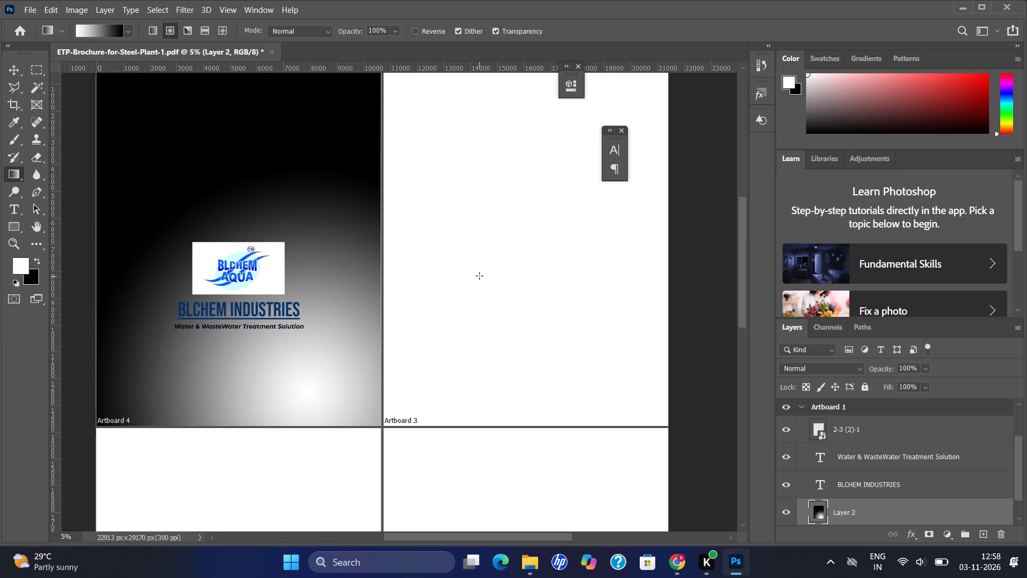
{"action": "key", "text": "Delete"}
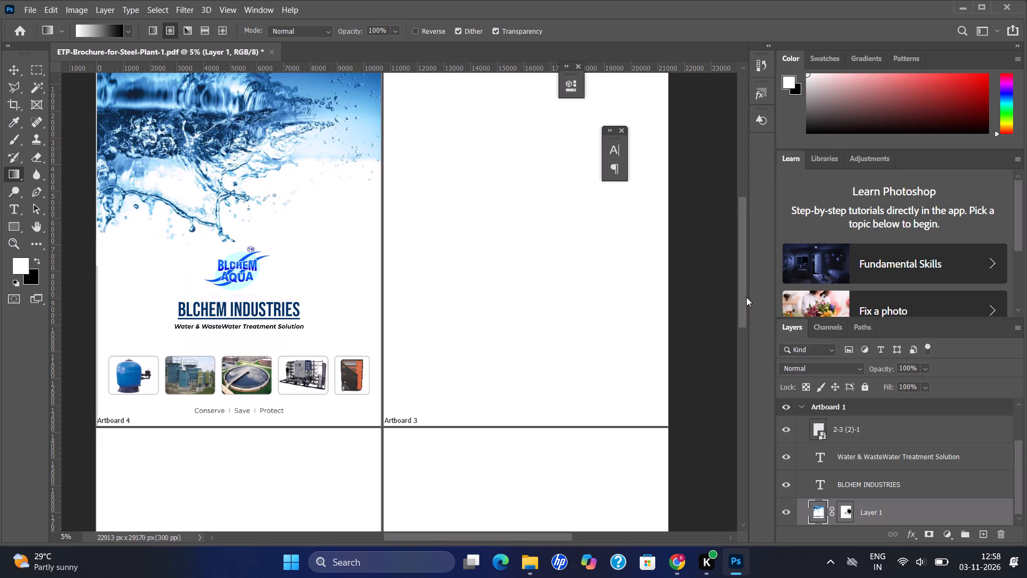
Place page 2 of the ETP-Brochure-for-Steel-Plant PDF as an embedded smart object above Layer 1 in Artboard 1.
{"action": "left_click_drag", "start_coordinate": [746, 297], "coordinate": [750, 268]}
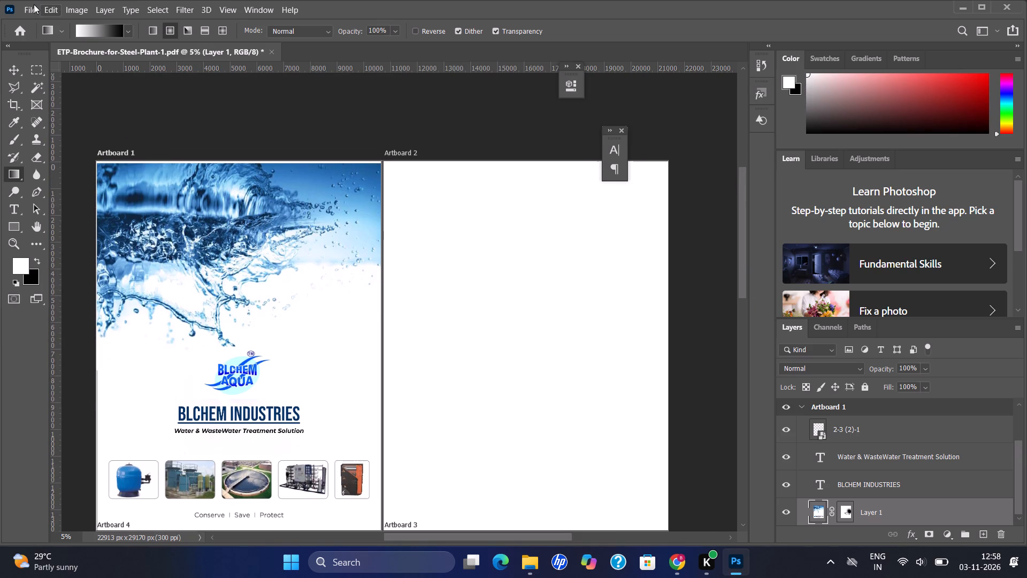
{"action": "left_click", "coordinate": [34, 4]}
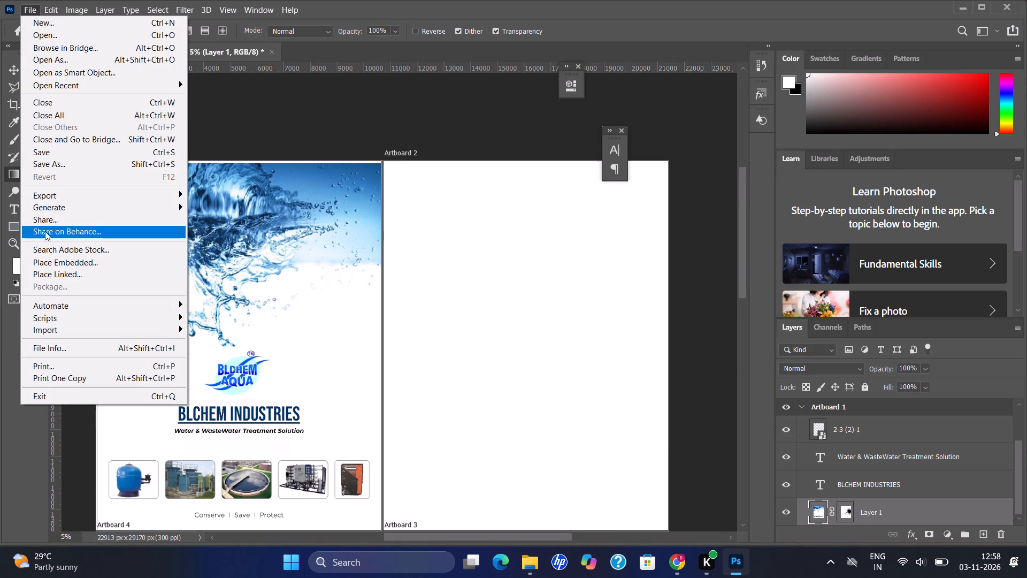
{"action": "left_click", "coordinate": [74, 263]}
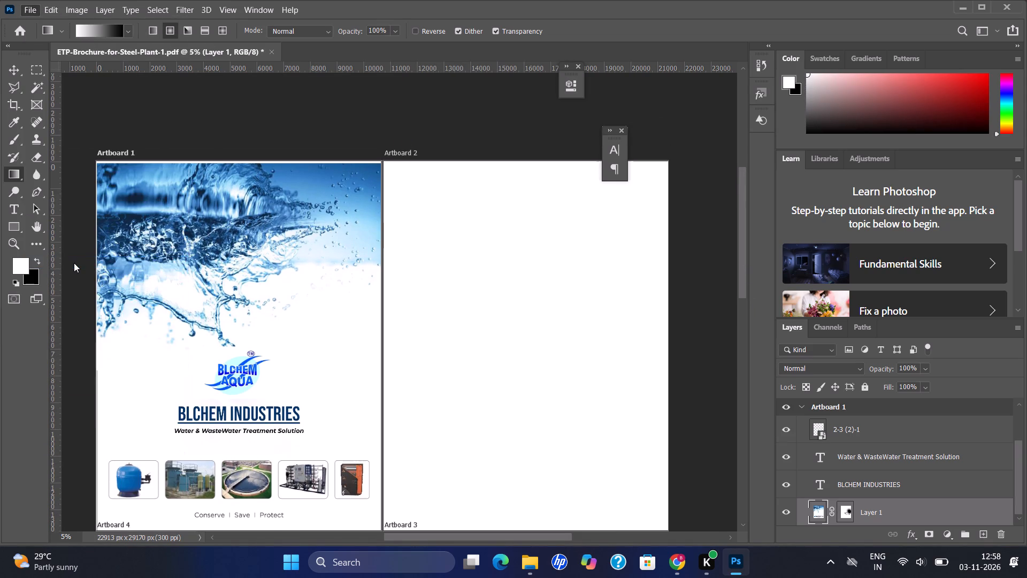
{"action": "left_click", "coordinate": [177, 124]}
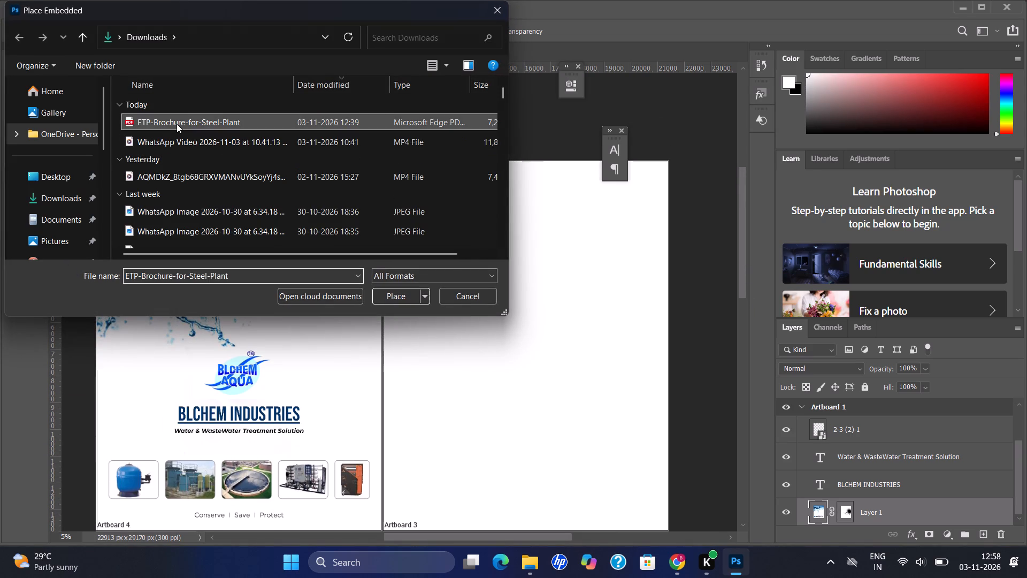
{"action": "left_click", "coordinate": [388, 296]}
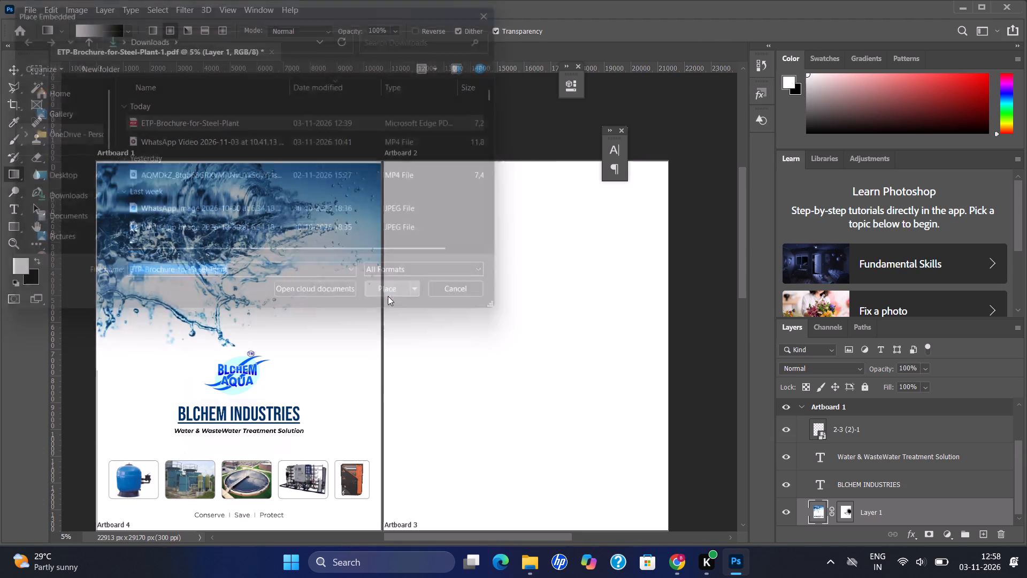
{"action": "left_click", "coordinate": [404, 172]}
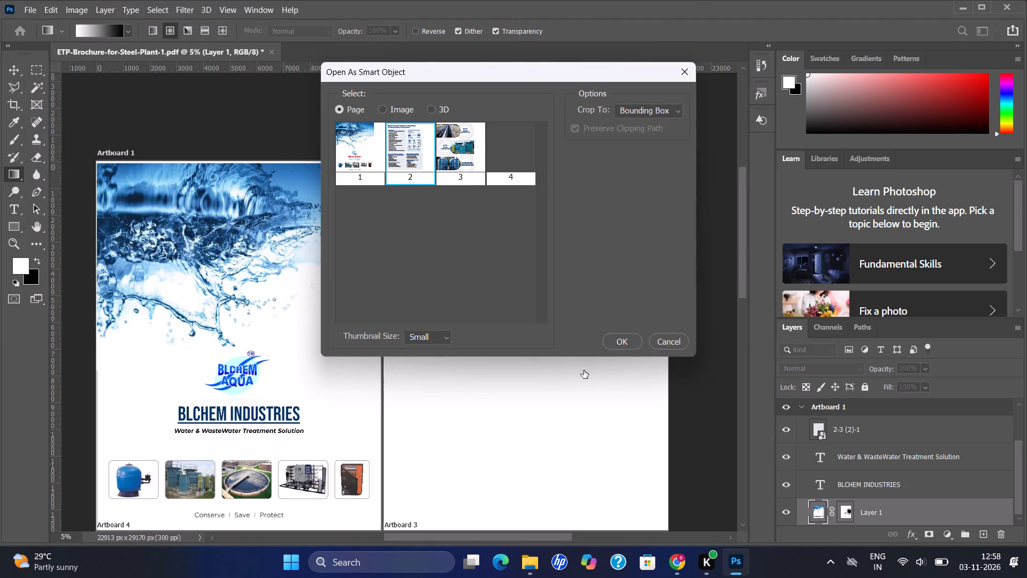
{"action": "double_click", "coordinate": [620, 347]}
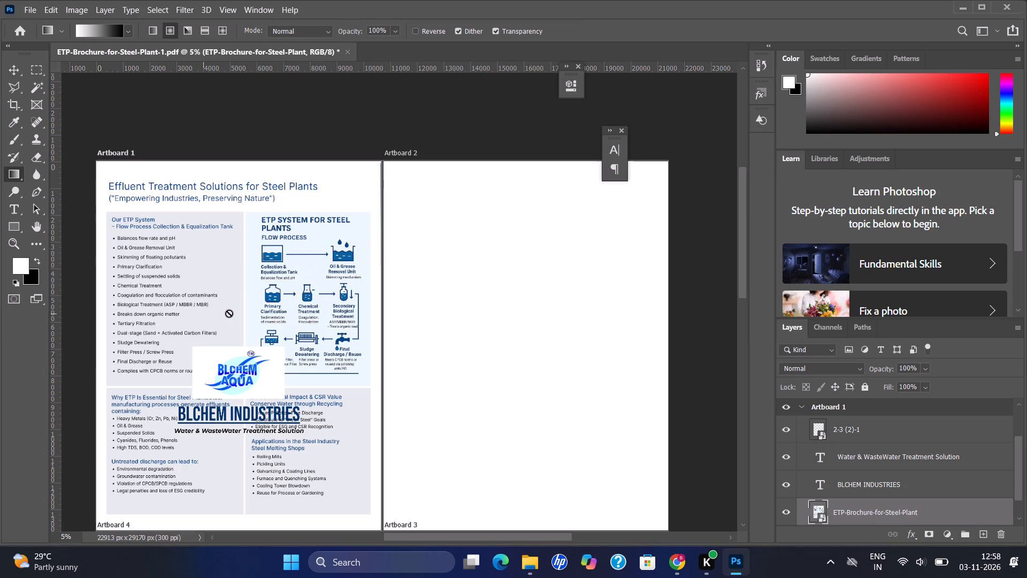
Move the placed page 2 smart object from Artboard 1 onto Artboard 2, roughly matching the artboard's edges.
{"action": "left_click", "coordinate": [12, 65]}
{"action": "double_click", "coordinate": [12, 65]}
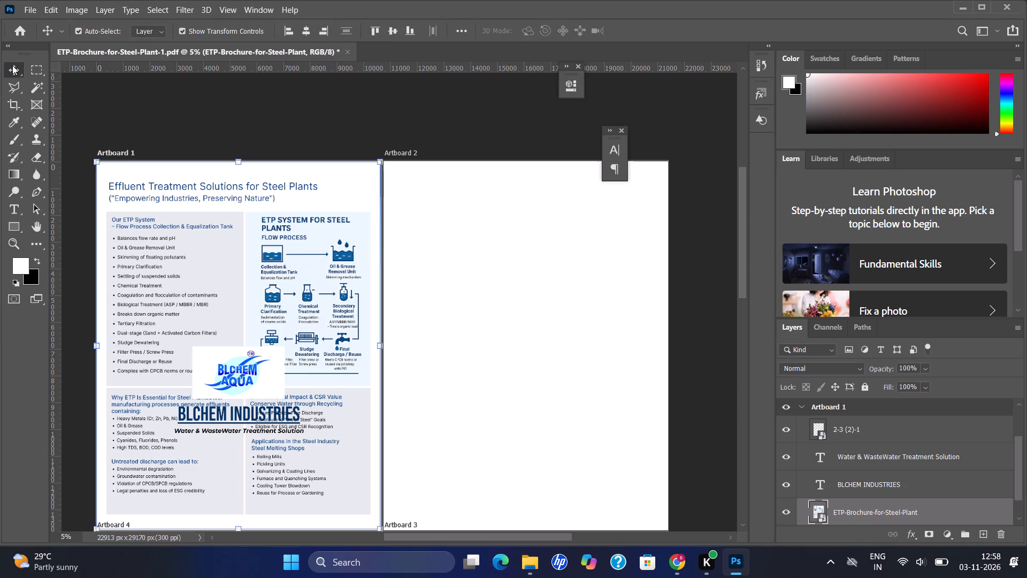
{"action": "key", "text": "v"}
{"action": "left_click_drag", "start_coordinate": [200, 264], "coordinate": [549, 275]}
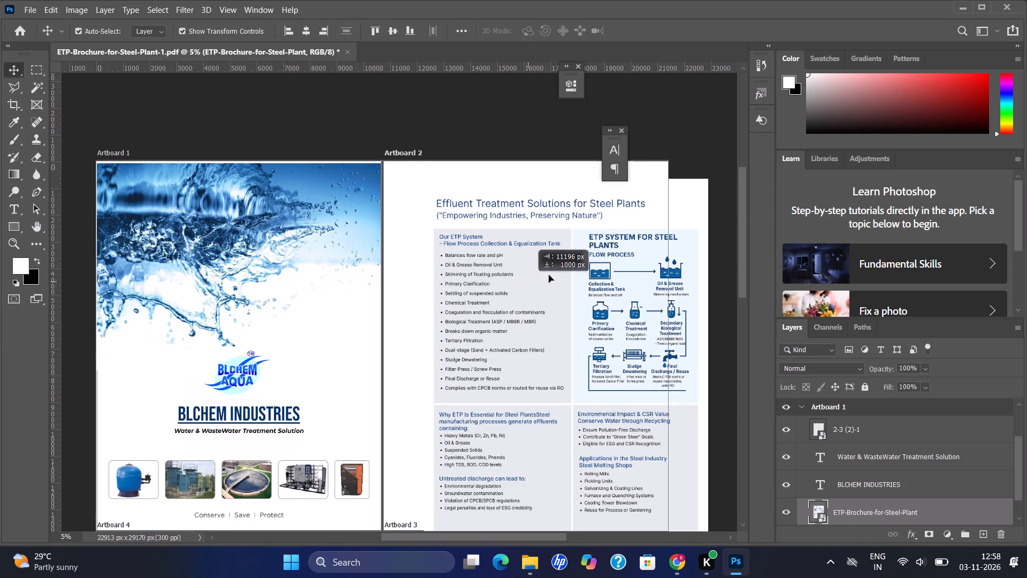
{"action": "left_click_drag", "start_coordinate": [549, 275], "coordinate": [486, 267]}
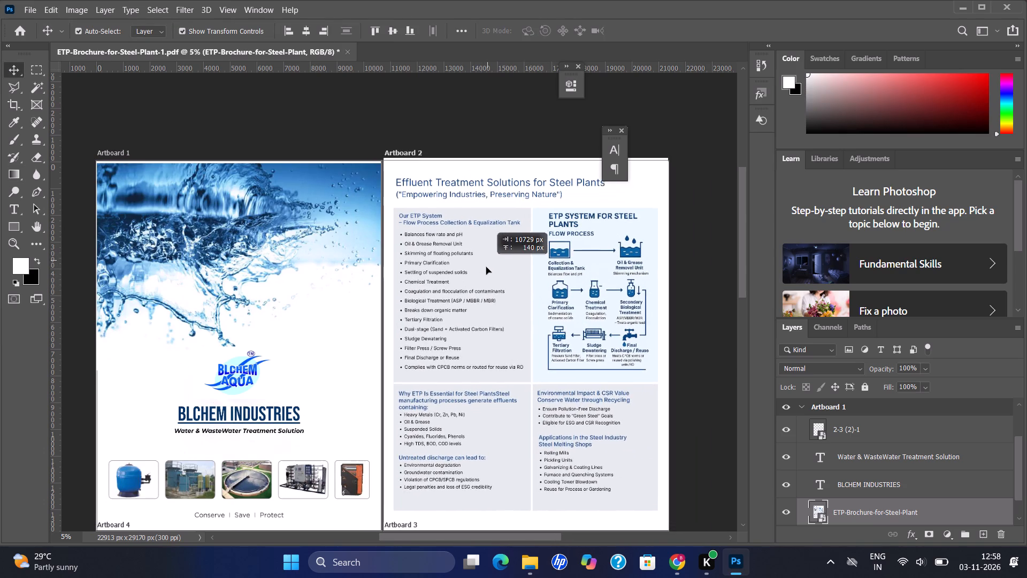
{"action": "left_click_drag", "start_coordinate": [486, 267], "coordinate": [493, 264]}
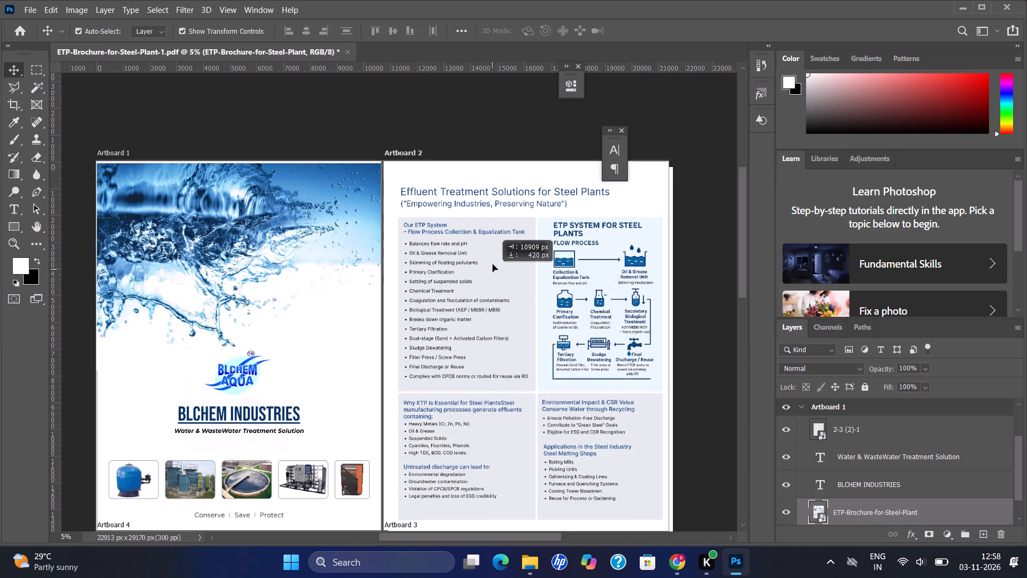
{"action": "left_click_drag", "start_coordinate": [493, 264], "coordinate": [497, 278]}
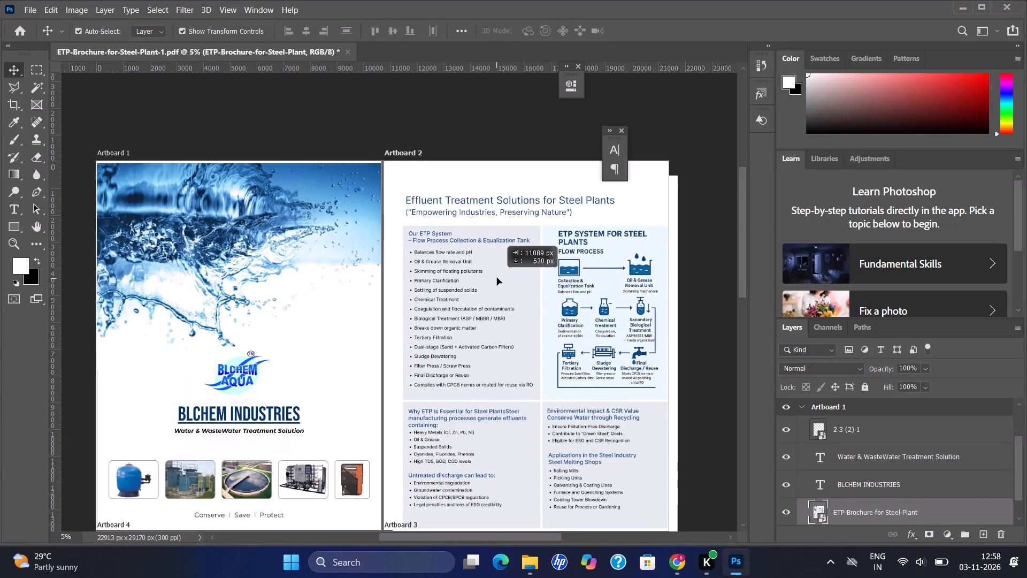
{"action": "left_click_drag", "start_coordinate": [497, 278], "coordinate": [500, 249]}
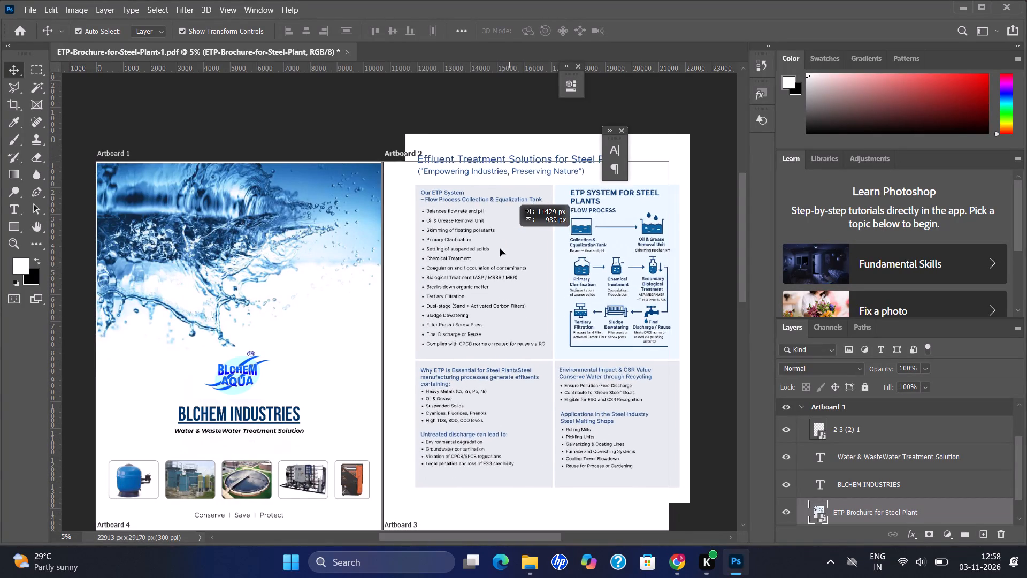
{"action": "left_click_drag", "start_coordinate": [500, 249], "coordinate": [486, 266]}
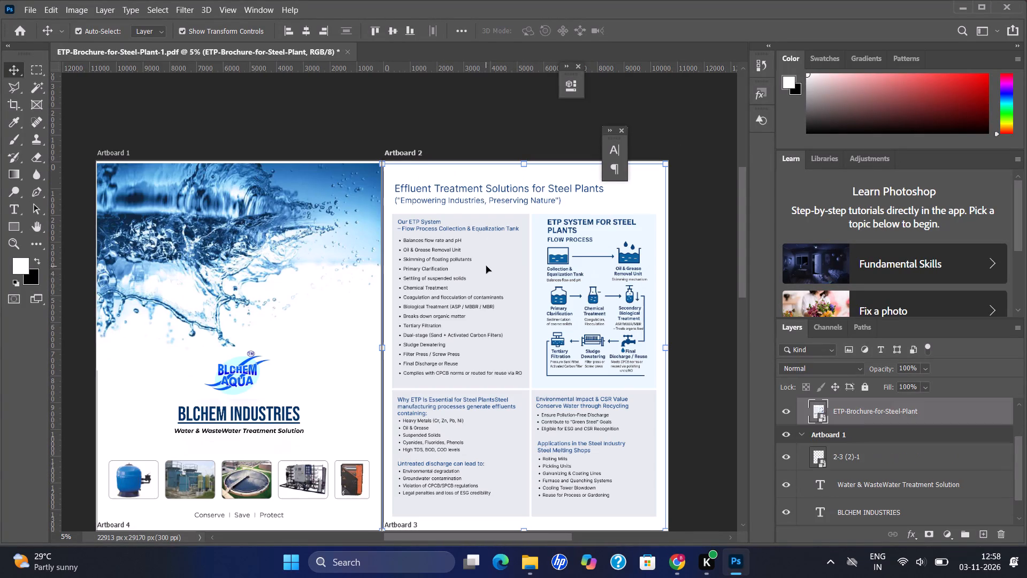
Nudge the page 2 smart object right and up to line it up with the top edge of Artboard 2.
{"action": "left_click_drag", "start_coordinate": [738, 244], "coordinate": [737, 245]}
{"action": "left_click_drag", "start_coordinate": [737, 245], "coordinate": [724, 263]}
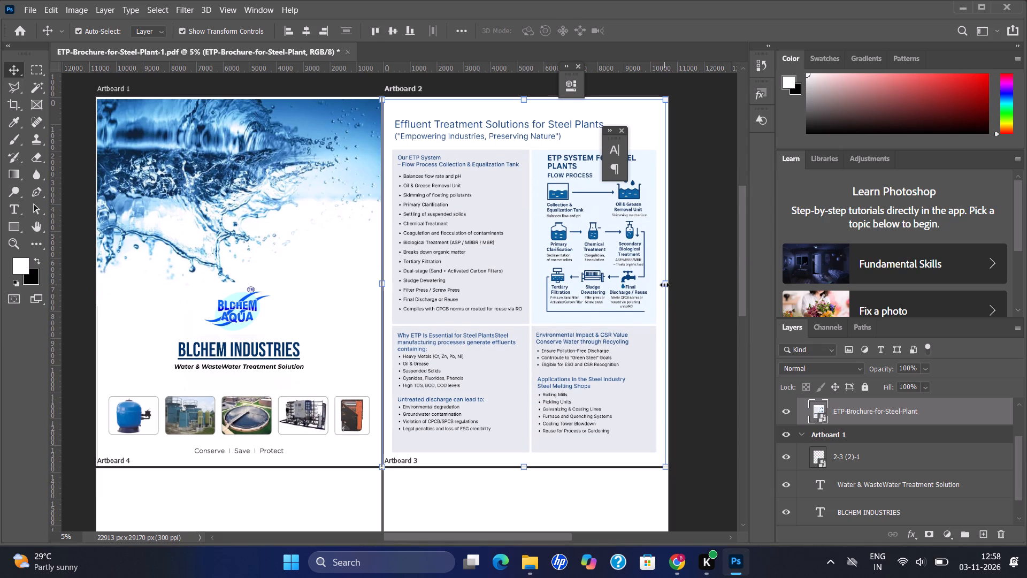
{"action": "key", "text": "Right"}
{"action": "key", "text": "Right"}
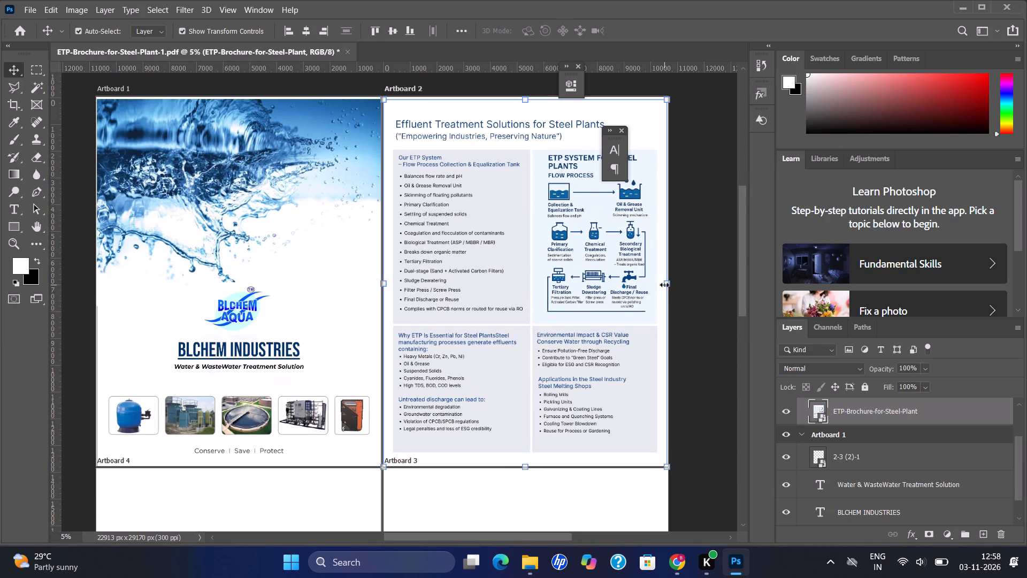
{"action": "key", "text": "Right"}
{"action": "key", "text": "Up"}
{"action": "key", "text": "Up"}
{"action": "key", "text": "Up"}
{"action": "key", "text": "Up"}
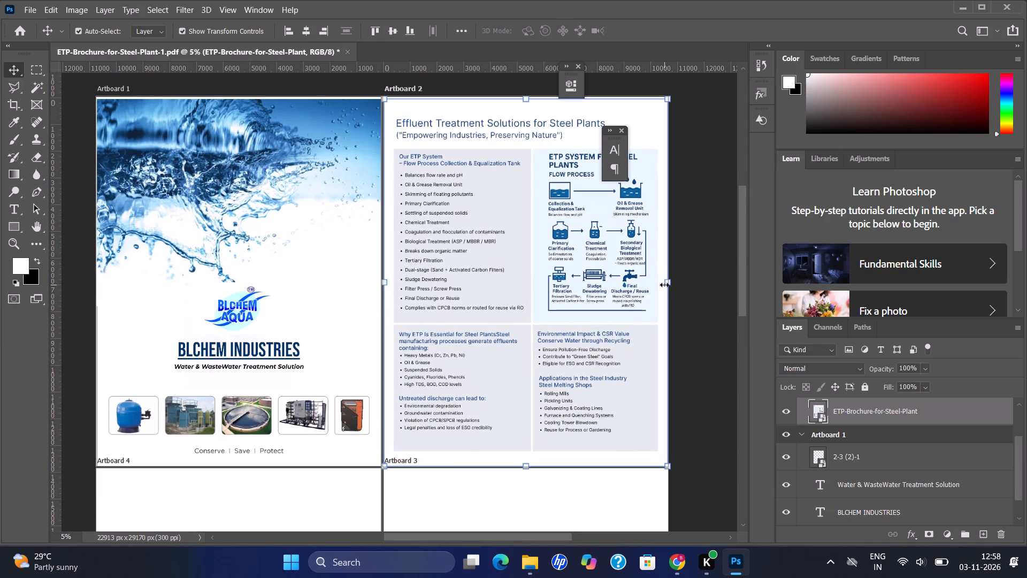
{"action": "key", "text": "Up"}
{"action": "key", "text": "Up"}
{"action": "key", "text": "Down"}
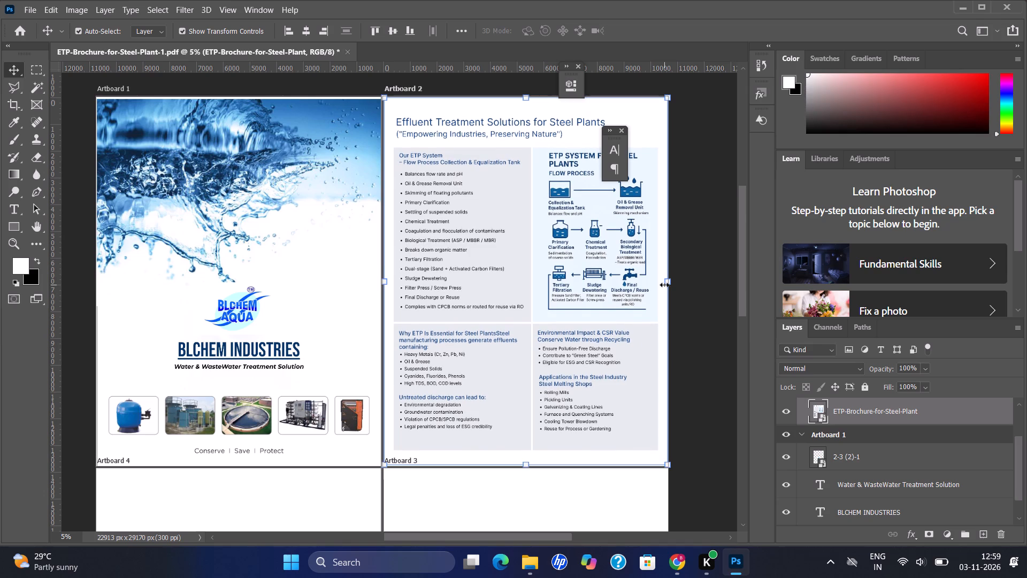
{"action": "key", "text": "Up"}
Scale the page 2 smart object proportionally to about 101.89% so it covers Artboard 2 to its bottom edge.
{"action": "left_click_drag", "start_coordinate": [522, 463], "coordinate": [522, 466]}
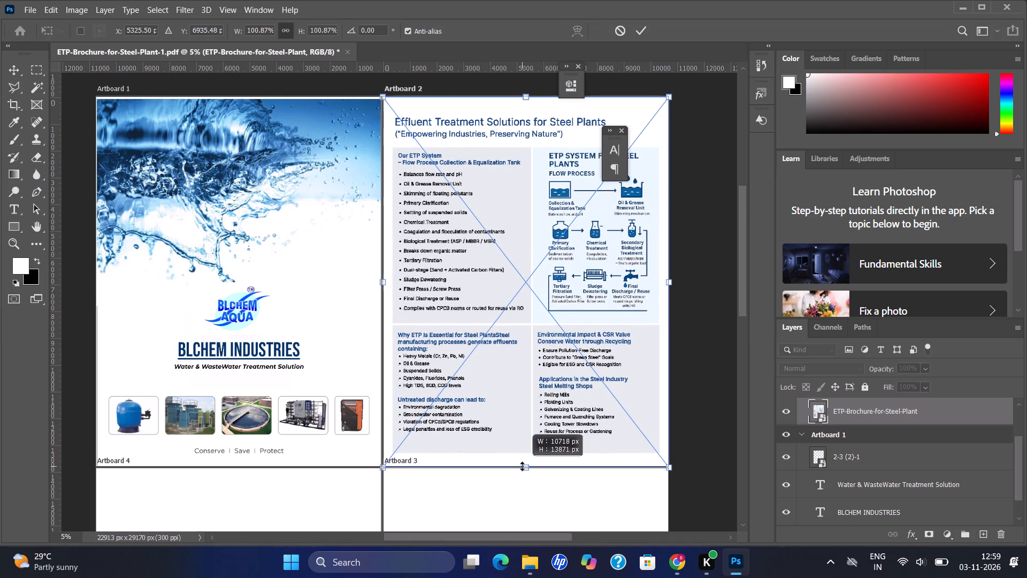
{"action": "left_click_drag", "start_coordinate": [522, 466], "coordinate": [521, 473]}
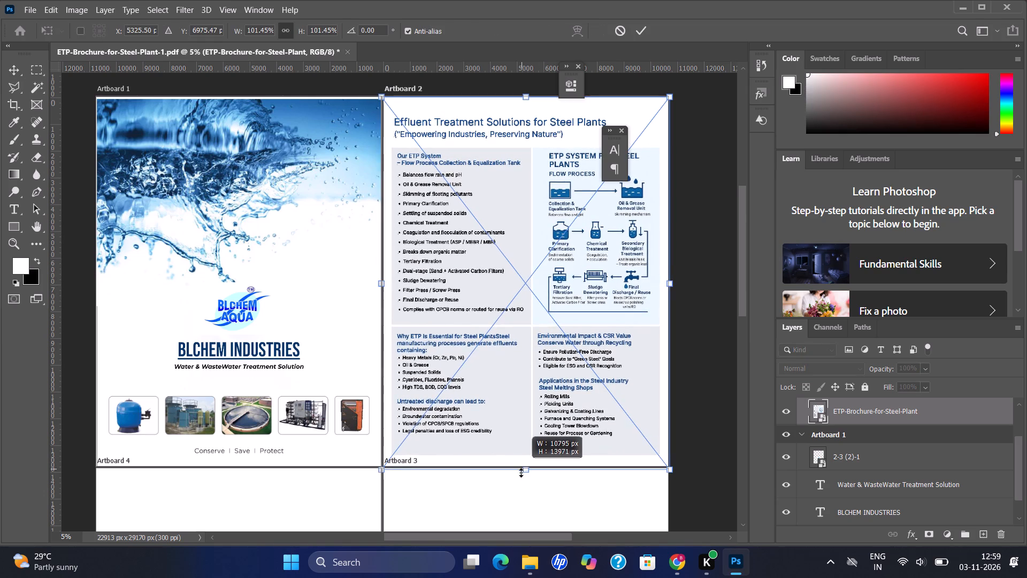
{"action": "left_click_drag", "start_coordinate": [521, 473], "coordinate": [521, 470]}
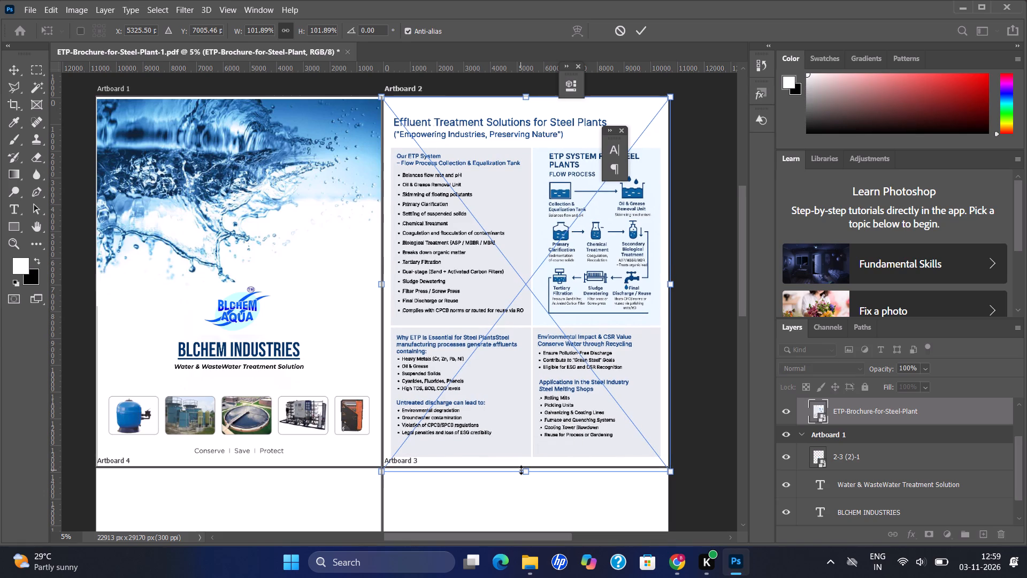
{"action": "key", "text": "Return"}
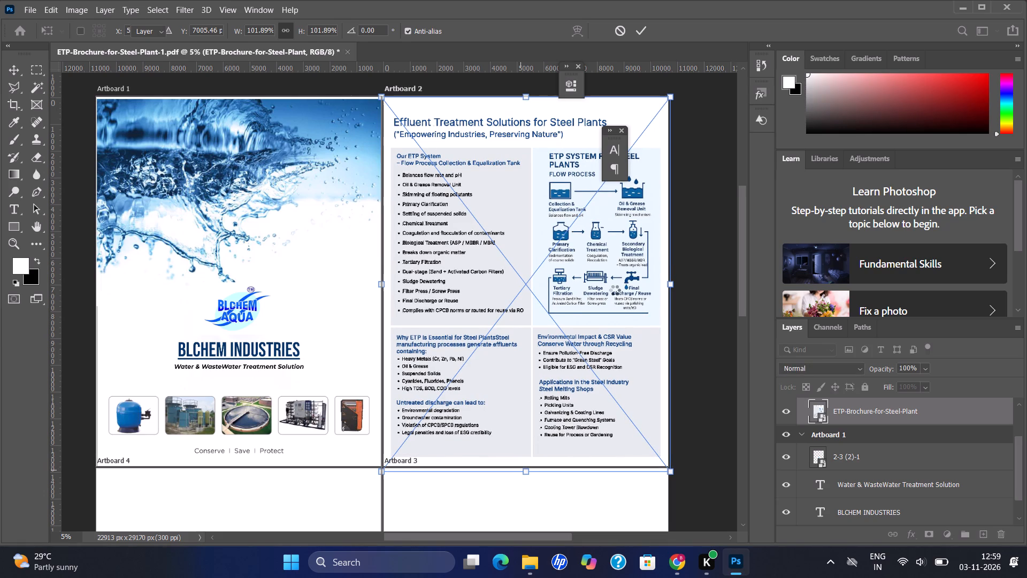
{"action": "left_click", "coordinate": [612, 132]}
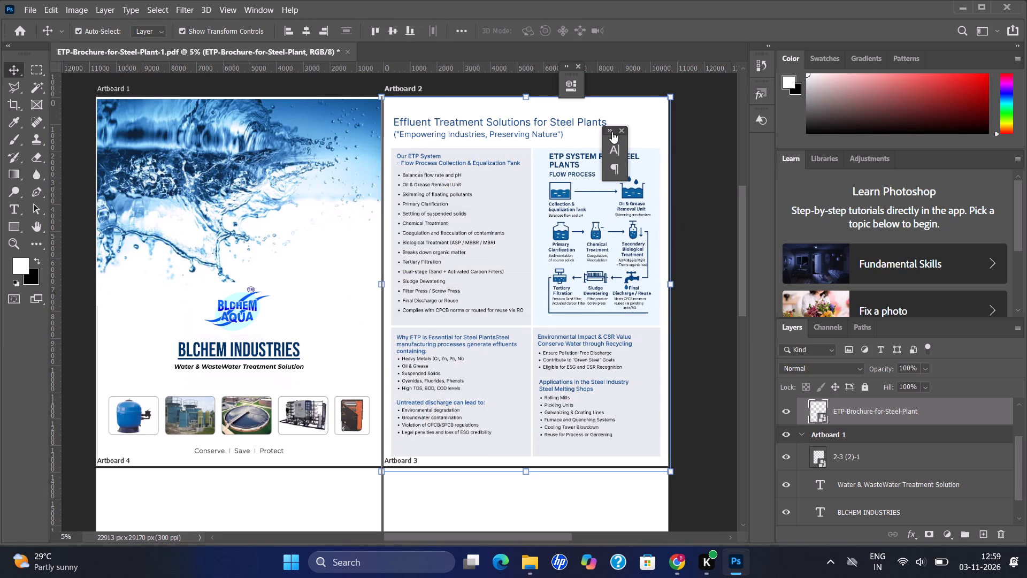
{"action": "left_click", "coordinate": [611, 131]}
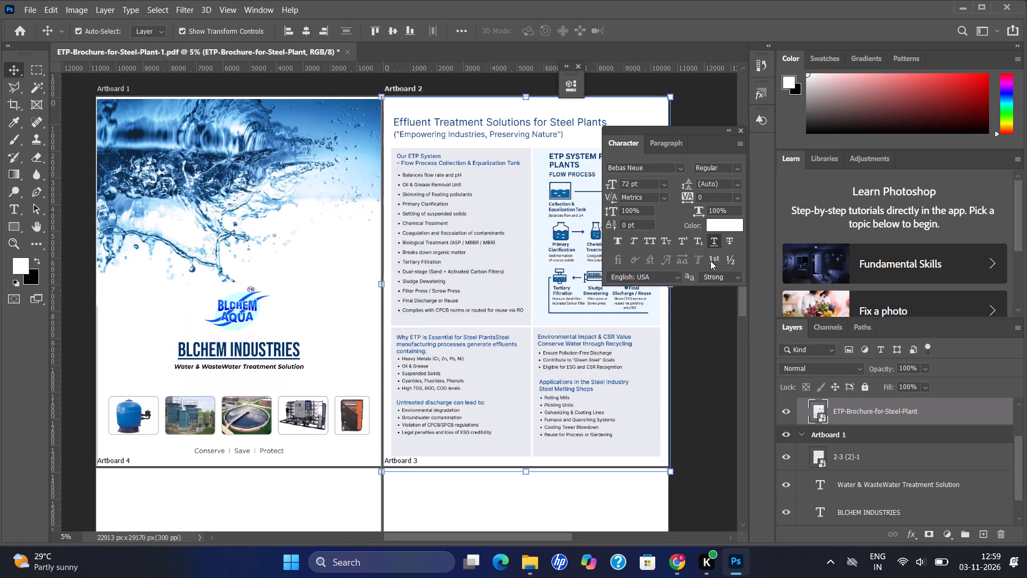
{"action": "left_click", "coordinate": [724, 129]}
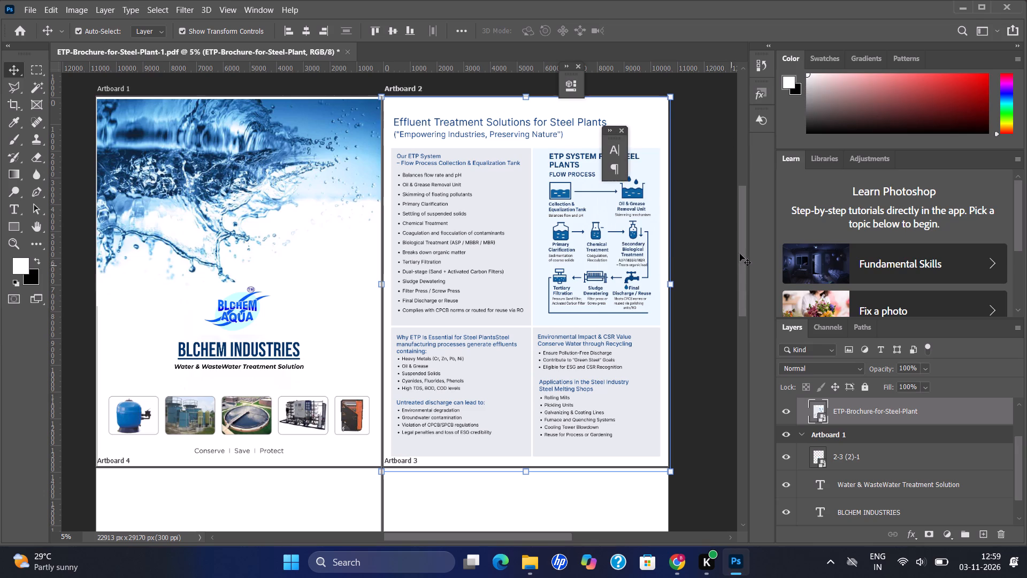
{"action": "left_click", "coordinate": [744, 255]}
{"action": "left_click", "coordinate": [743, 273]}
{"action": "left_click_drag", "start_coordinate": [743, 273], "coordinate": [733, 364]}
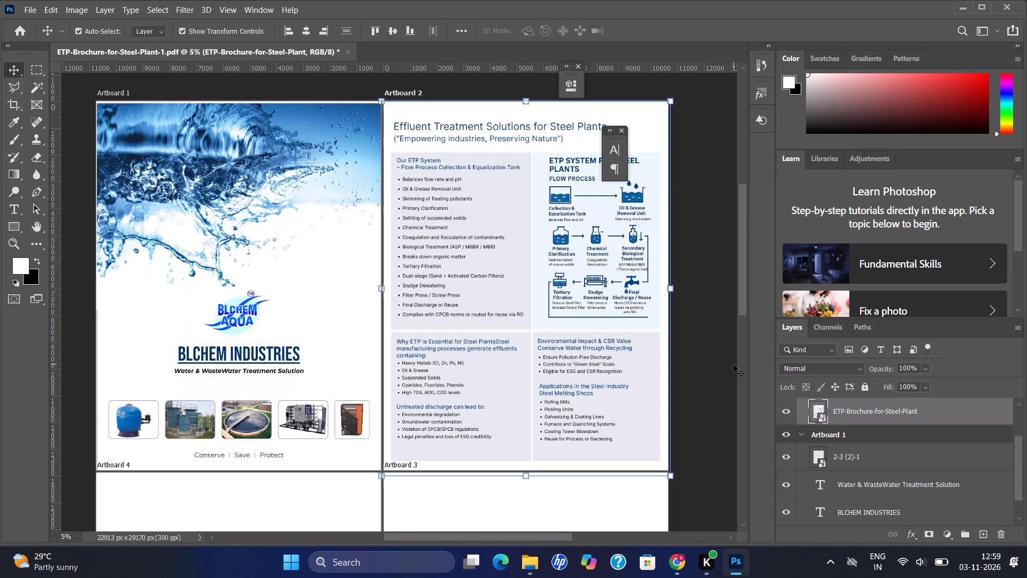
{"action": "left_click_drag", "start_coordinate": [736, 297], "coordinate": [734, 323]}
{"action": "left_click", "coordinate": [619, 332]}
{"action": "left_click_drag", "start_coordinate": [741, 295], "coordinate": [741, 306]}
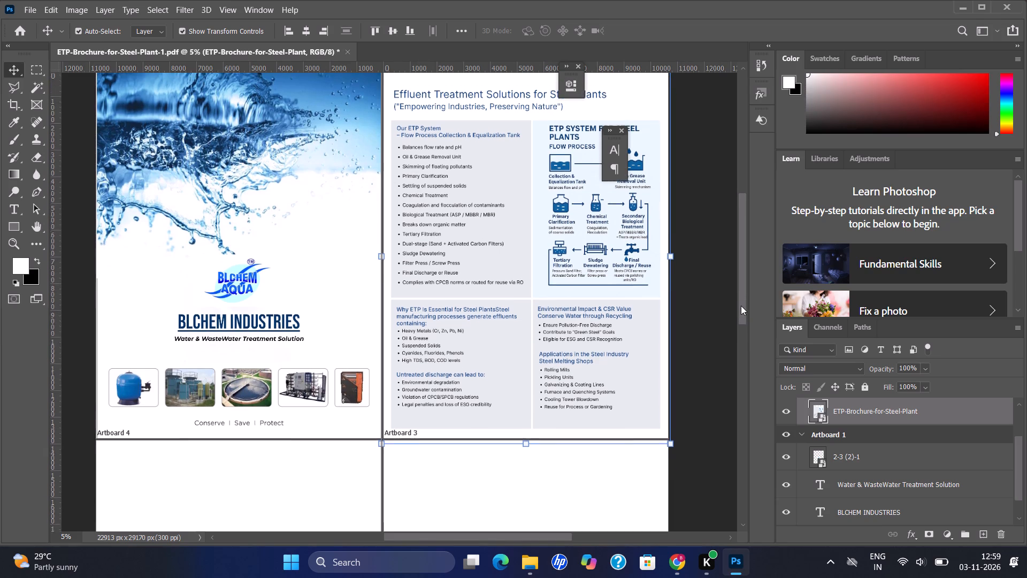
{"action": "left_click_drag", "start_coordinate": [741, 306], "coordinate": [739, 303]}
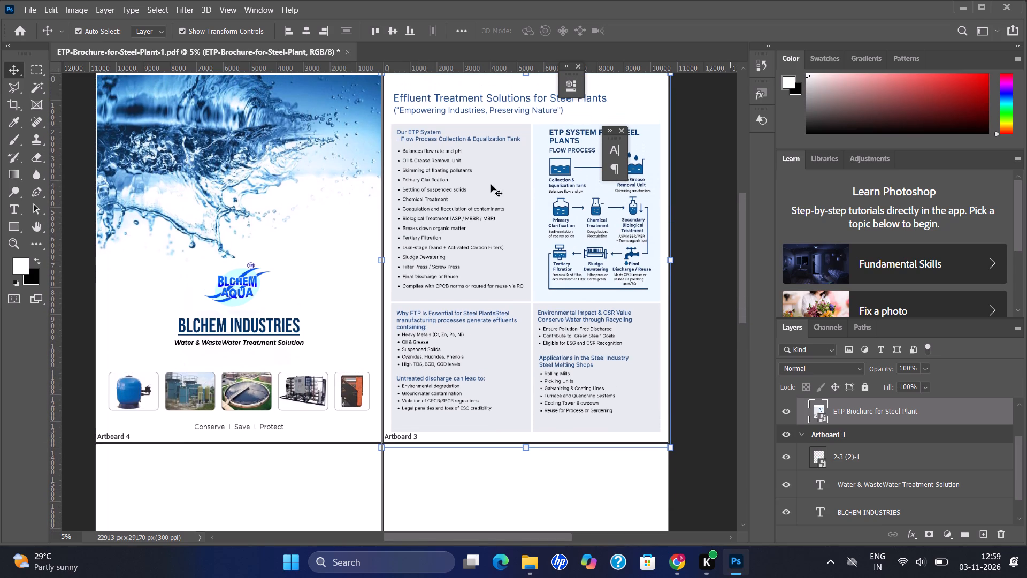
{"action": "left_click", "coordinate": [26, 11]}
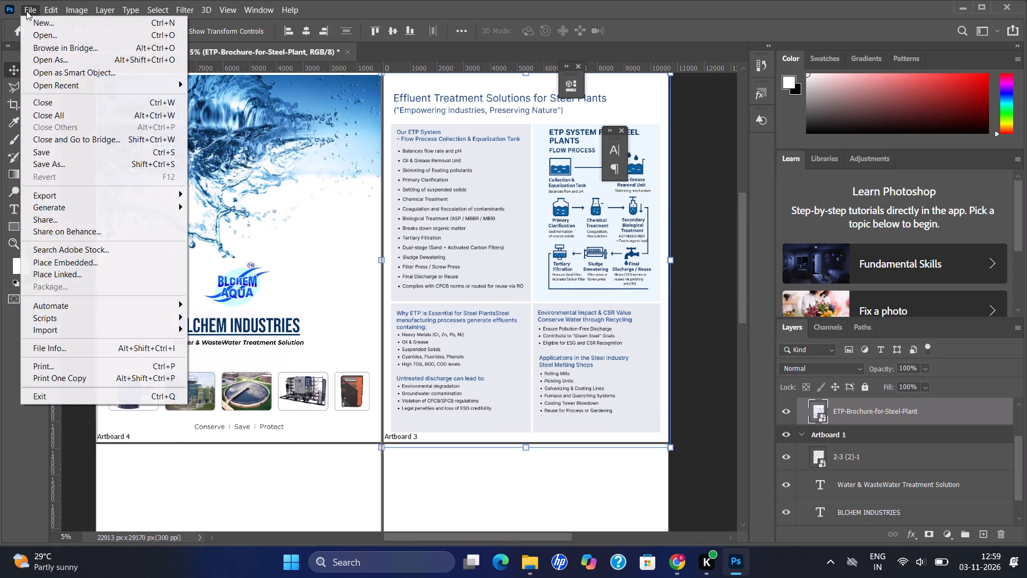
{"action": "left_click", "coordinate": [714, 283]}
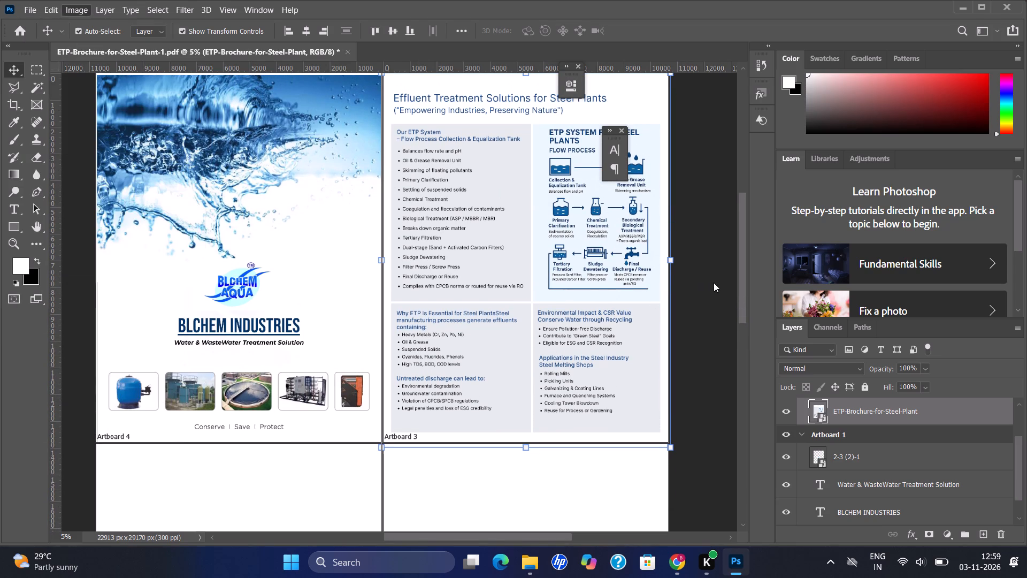
Place page 3 of the ETP-Brochure-for-Steel-Plant PDF as an embedded smart object above the page 2 layer.
{"action": "left_click_drag", "start_coordinate": [747, 268], "coordinate": [737, 325]}
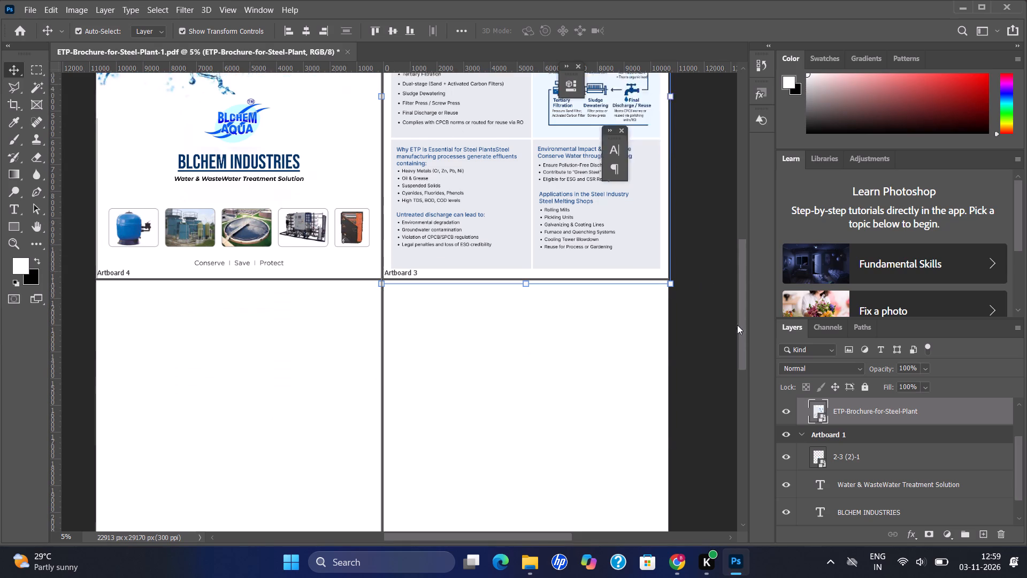
{"action": "left_click_drag", "start_coordinate": [737, 325], "coordinate": [732, 338]}
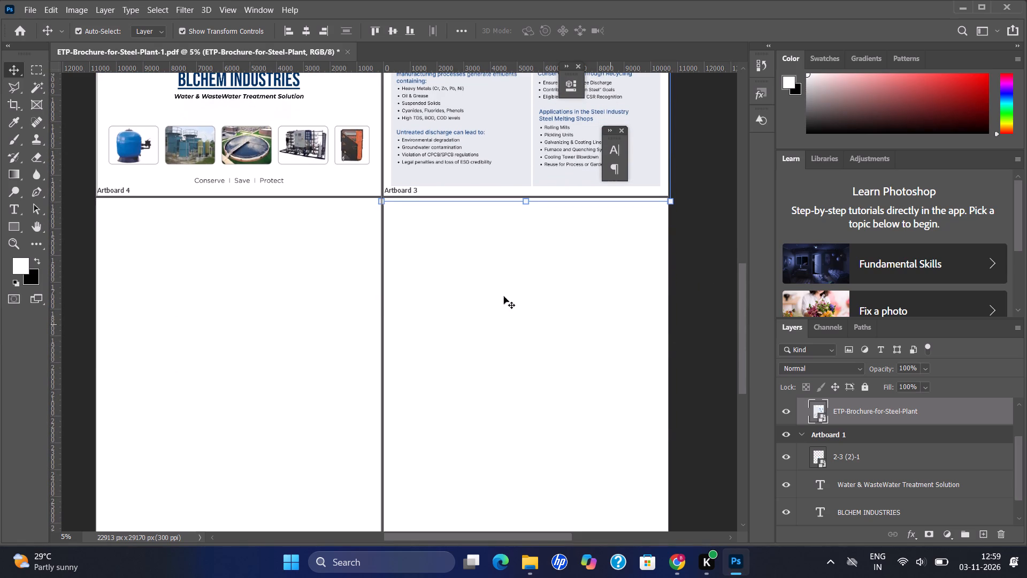
{"action": "left_click", "coordinate": [33, 7]}
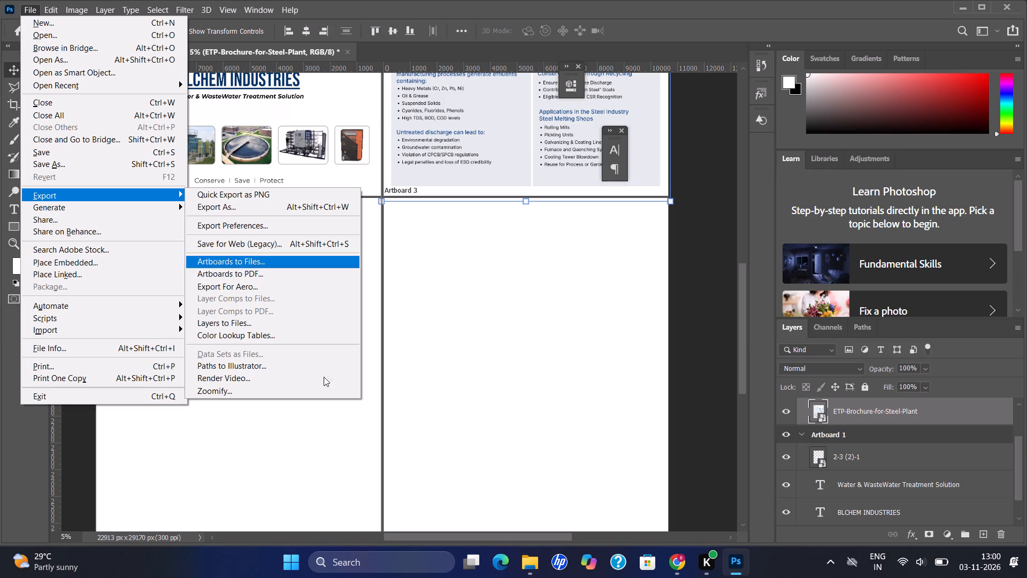
{"action": "left_click", "coordinate": [350, 502]}
{"action": "left_click", "coordinate": [34, 13]}
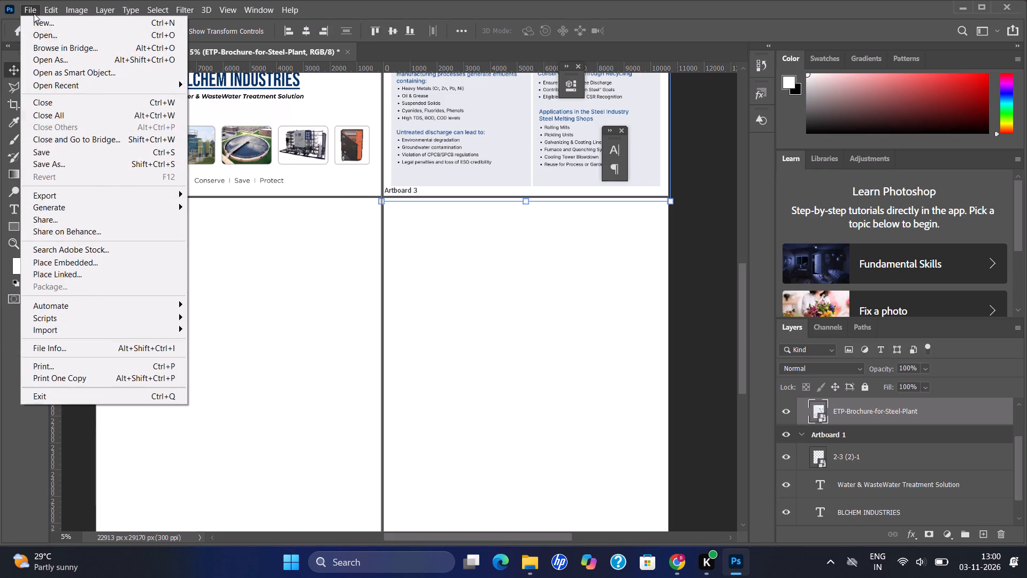
{"action": "left_click", "coordinate": [95, 267]}
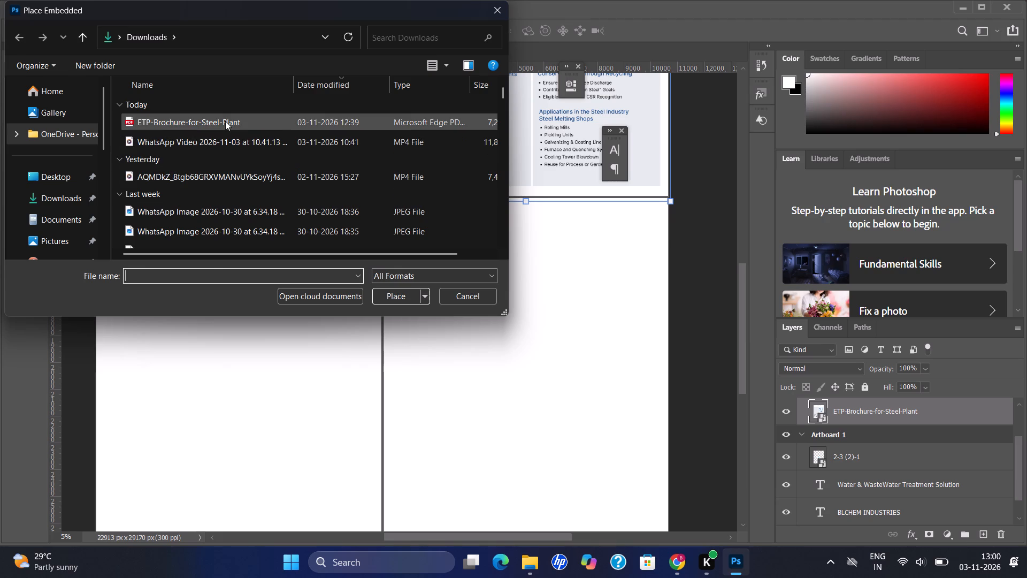
{"action": "left_click", "coordinate": [225, 121]}
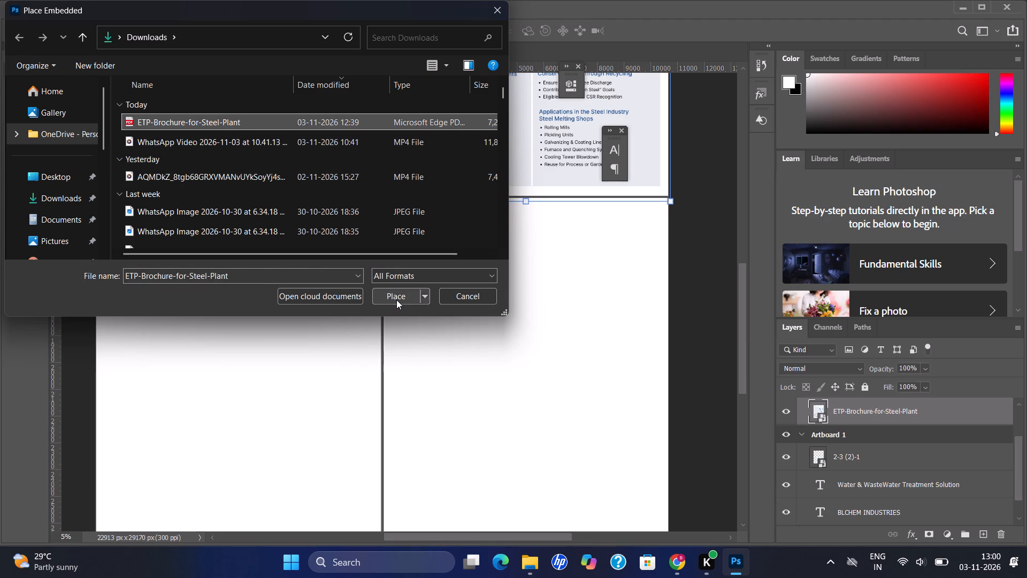
{"action": "left_click", "coordinate": [396, 300]}
{"action": "left_click", "coordinate": [457, 164]}
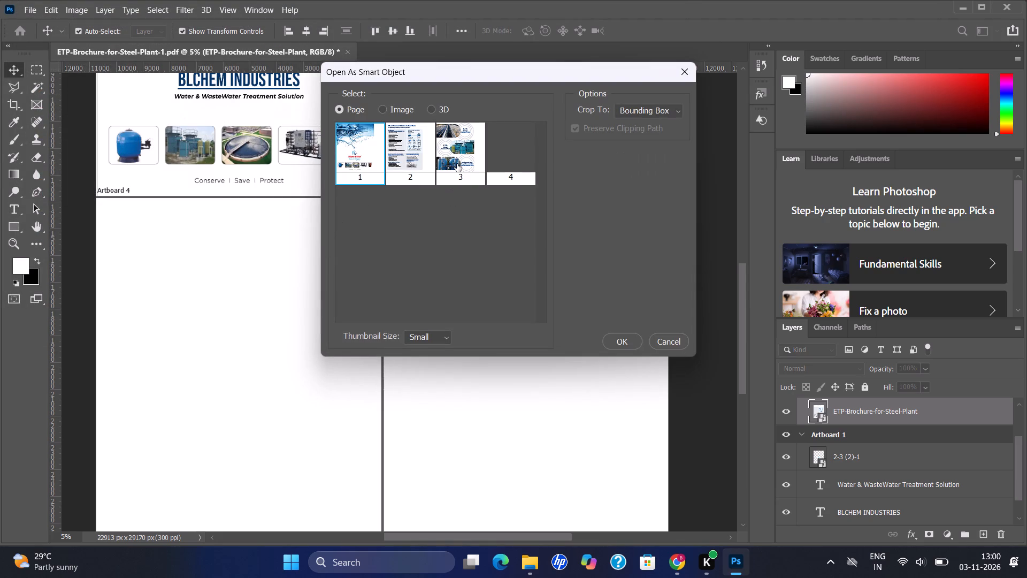
{"action": "left_click", "coordinate": [457, 164]}
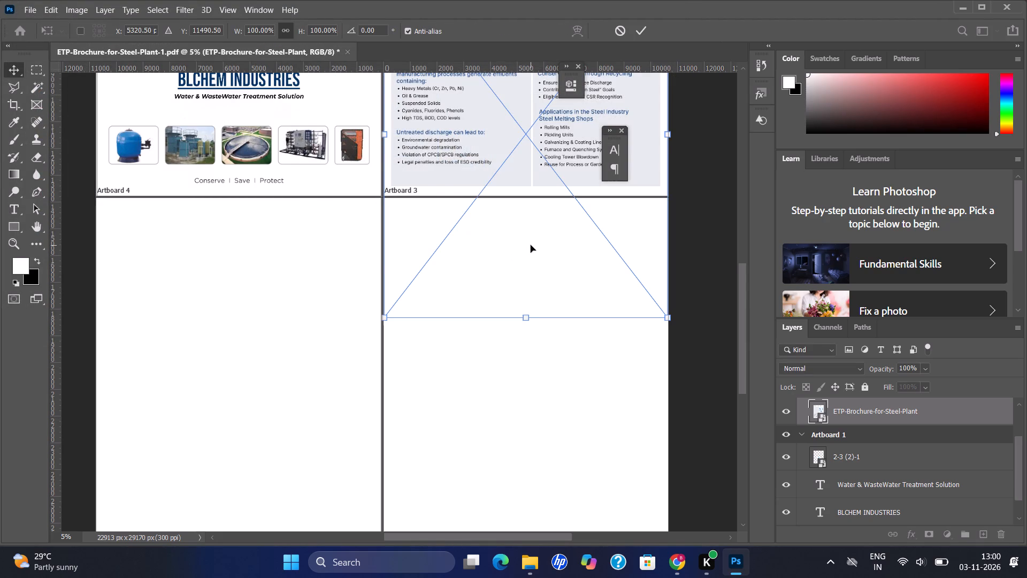
Move the placed page 3 smart object onto Artboard 4 at 100% scale, roughly matching the artboard's top and side edges.
{"action": "left_click_drag", "start_coordinate": [542, 220], "coordinate": [402, 312]}
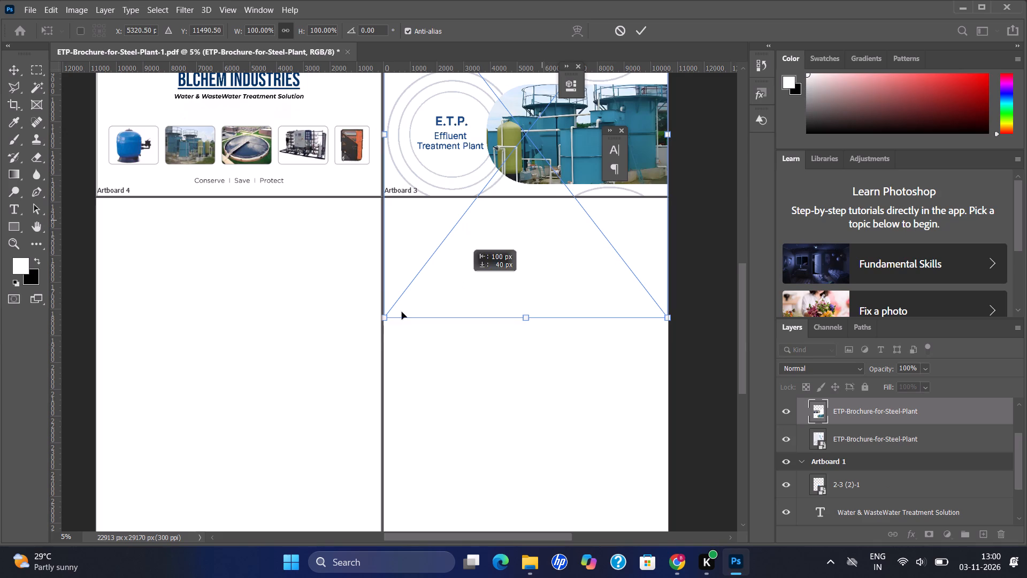
{"action": "left_click_drag", "start_coordinate": [402, 312], "coordinate": [327, 350]}
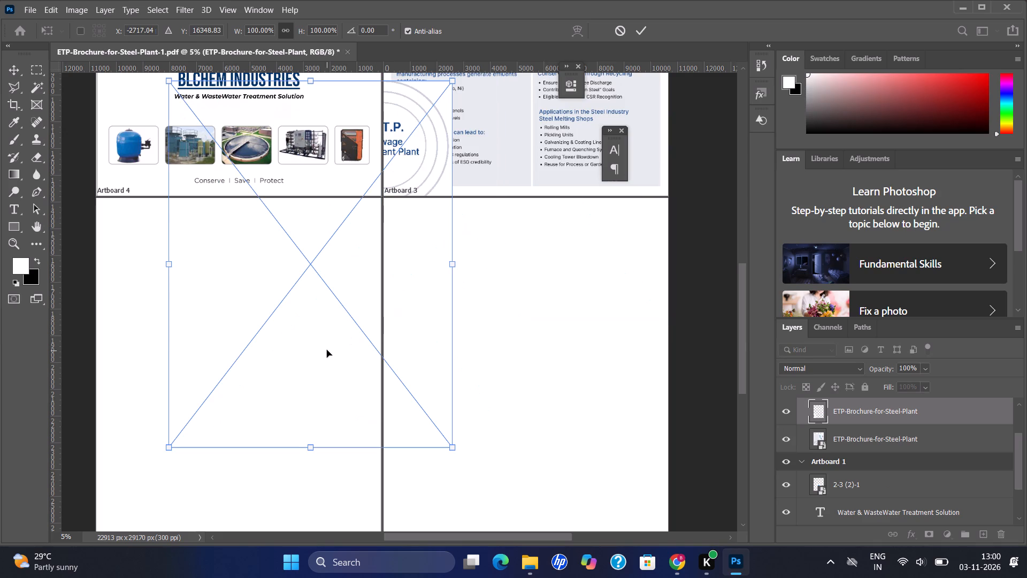
{"action": "left_click_drag", "start_coordinate": [315, 230], "coordinate": [262, 339]}
{"action": "left_click_drag", "start_coordinate": [262, 339], "coordinate": [251, 331]}
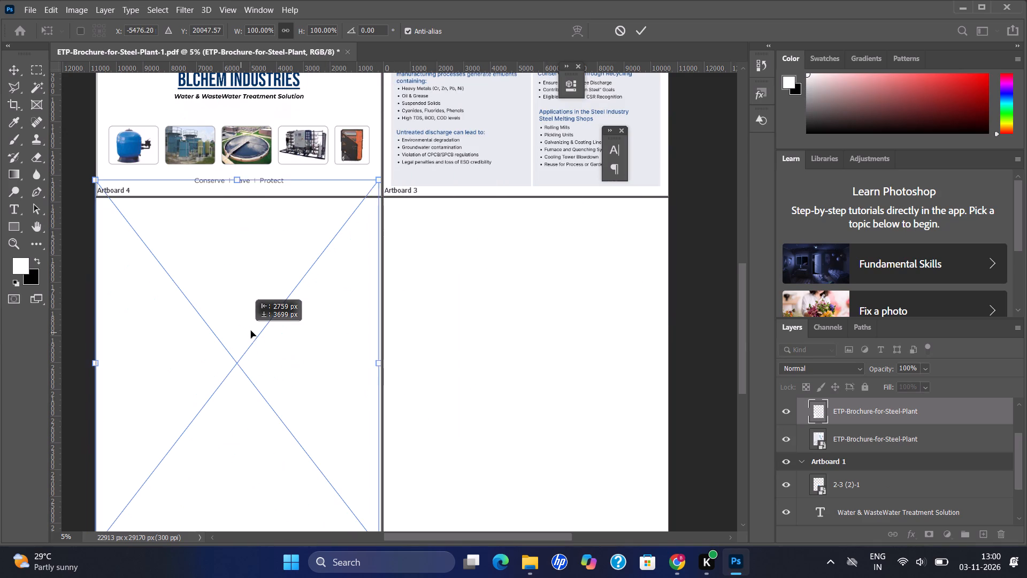
{"action": "left_click_drag", "start_coordinate": [251, 331], "coordinate": [242, 346]}
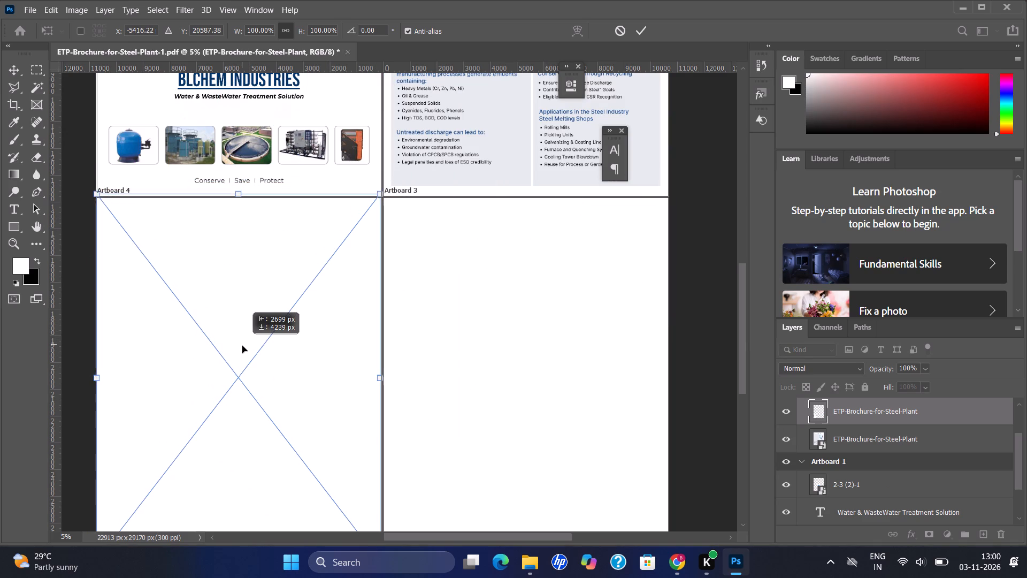
{"action": "left_click_drag", "start_coordinate": [242, 346], "coordinate": [243, 349]}
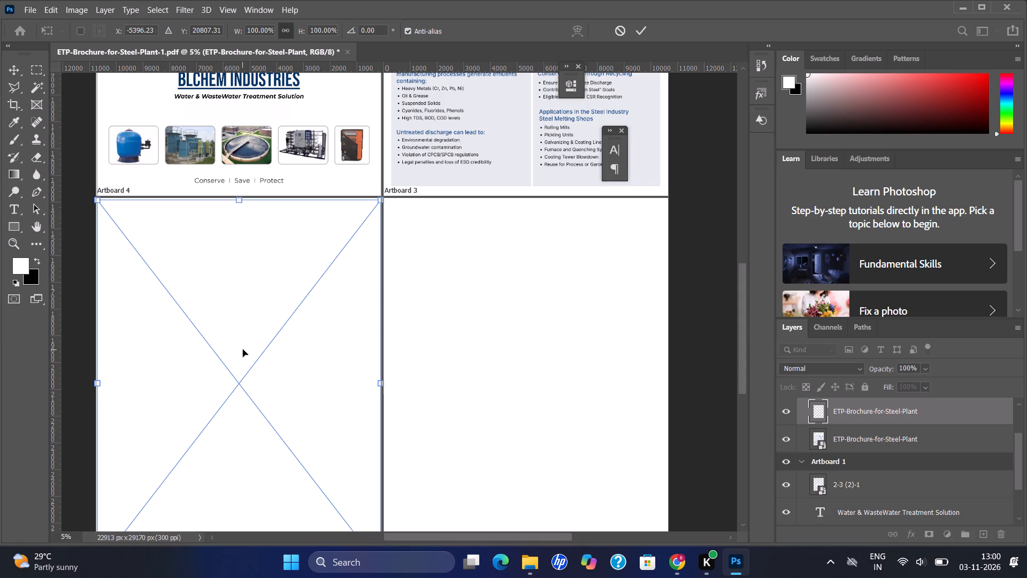
{"action": "key", "text": "Return"}
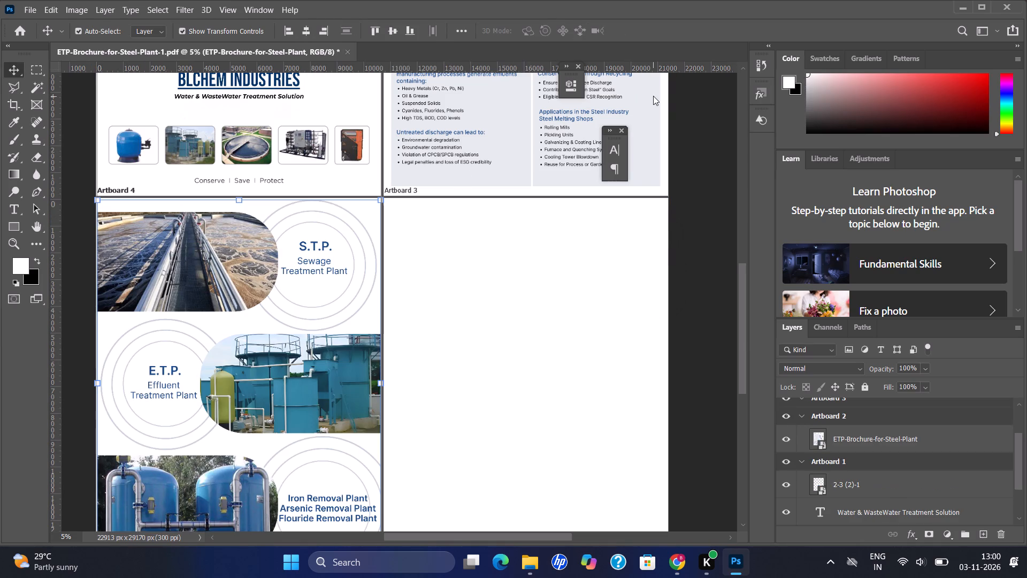
Minimise Photoshop and the Chrome brochure window, and close the "graphic design for brochure" and "sir documents" folder windows.
{"action": "left_click", "coordinate": [965, 9]}
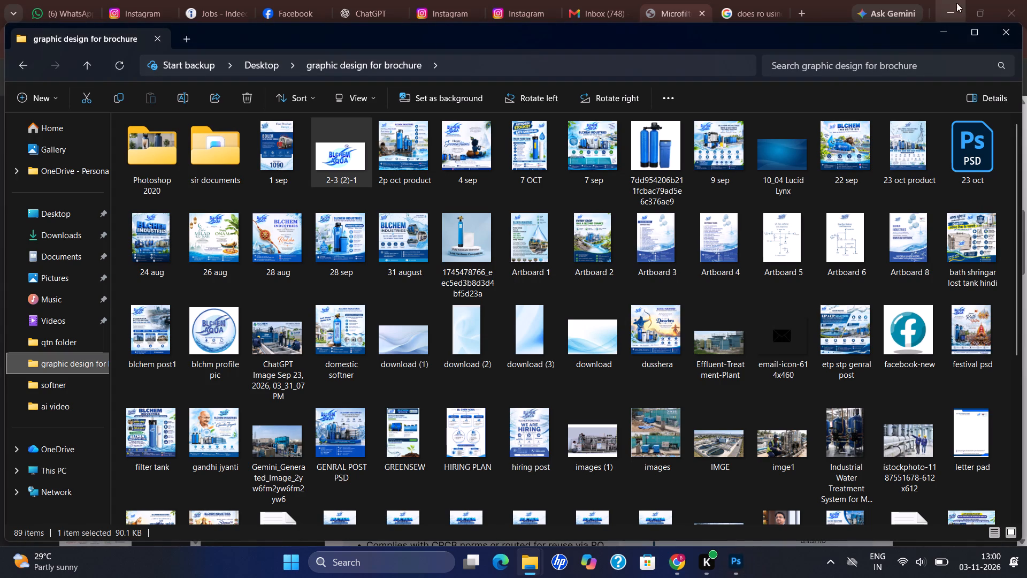
{"action": "left_click", "coordinate": [955, 1]}
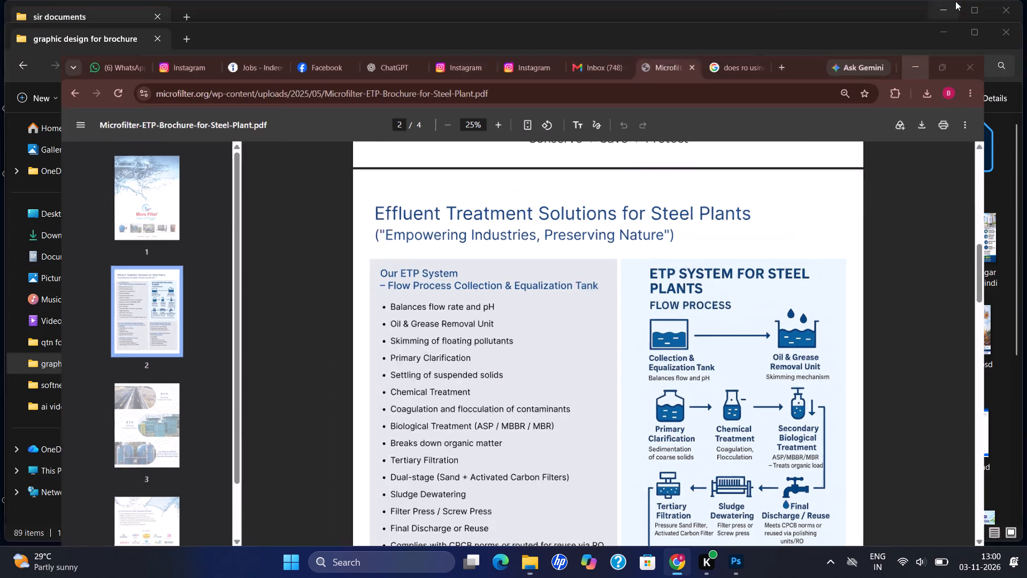
{"action": "left_click", "coordinate": [1003, 28]}
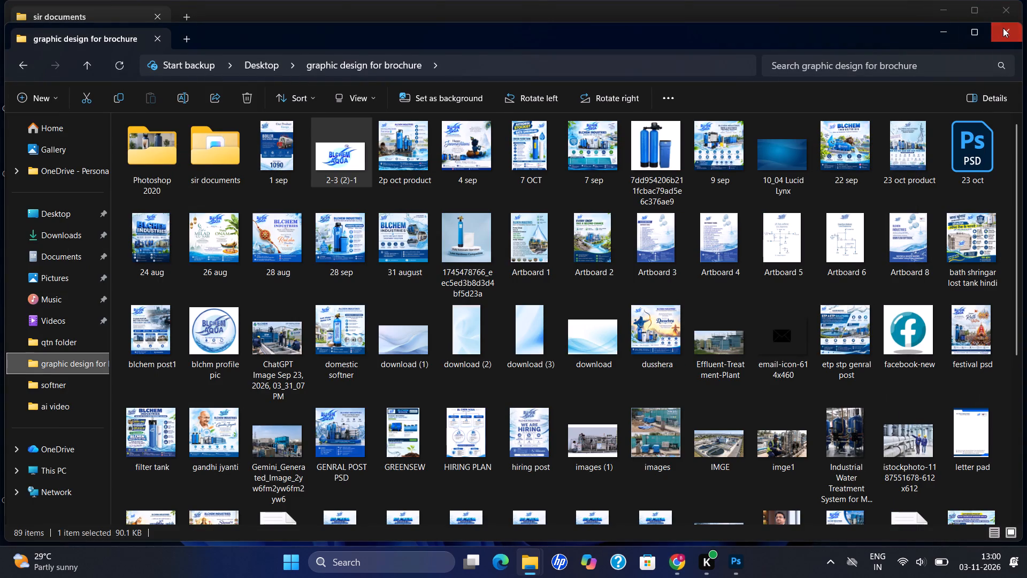
{"action": "left_click", "coordinate": [1007, 6]}
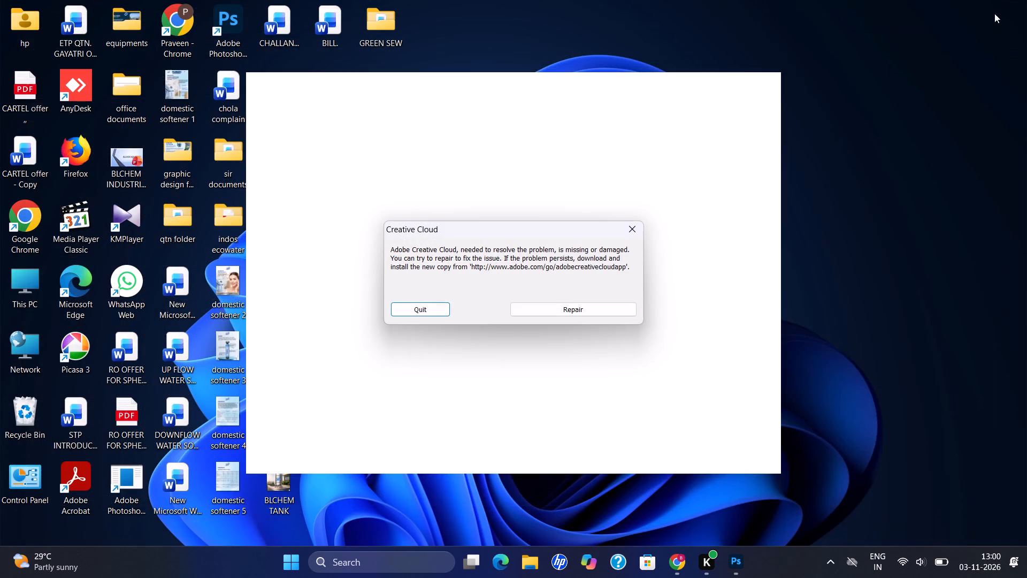